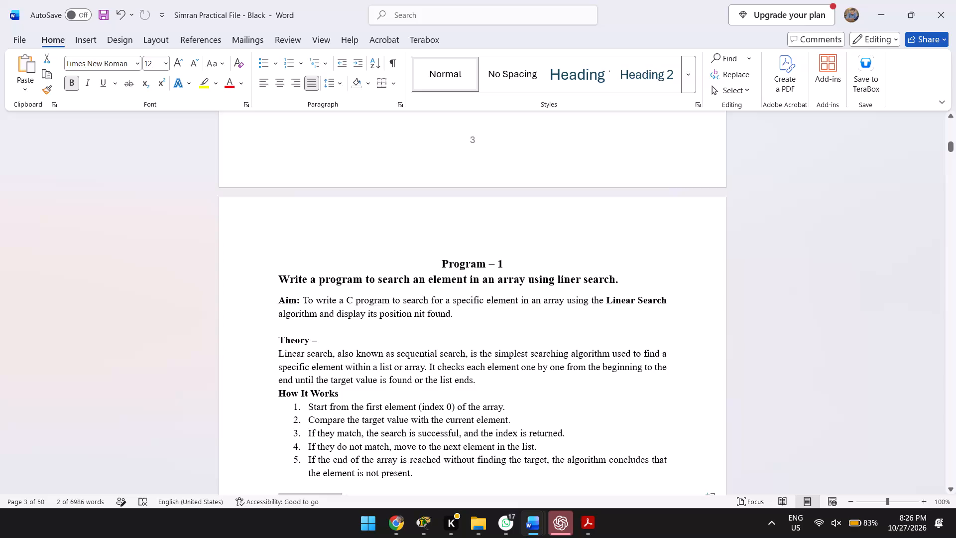
Delete the title line "Write a program to search an element in an array using liner search." under the Program – 1 heading.
{"action": "left_click", "coordinate": [636, 275]}
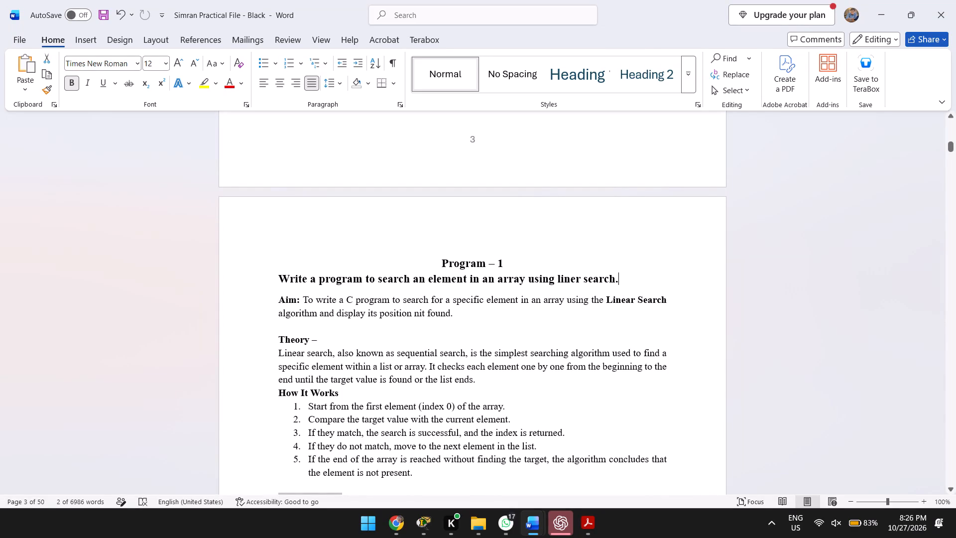
{"action": "key", "text": "ctrl+shift+Left"}
{"action": "key", "text": "ctrl+shift+Left"}
{"action": "key", "text": "ctrl+shift+Left"}
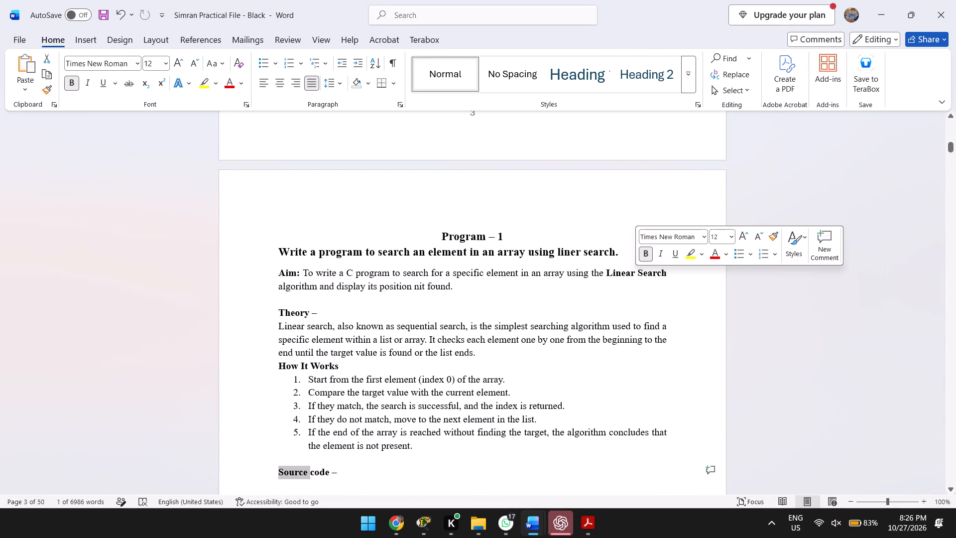
{"action": "left_click", "coordinate": [618, 251]}
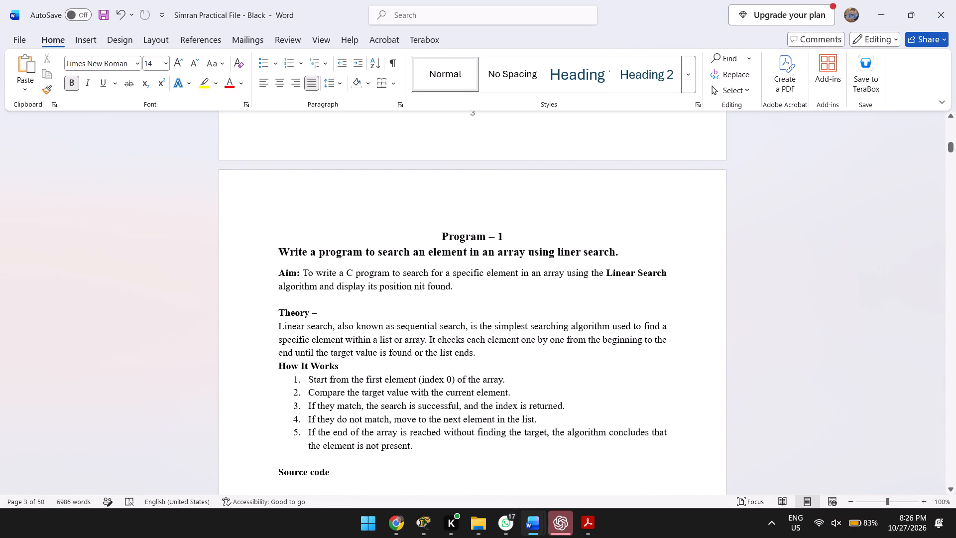
{"action": "key", "text": "ctrl+shift+Up"}
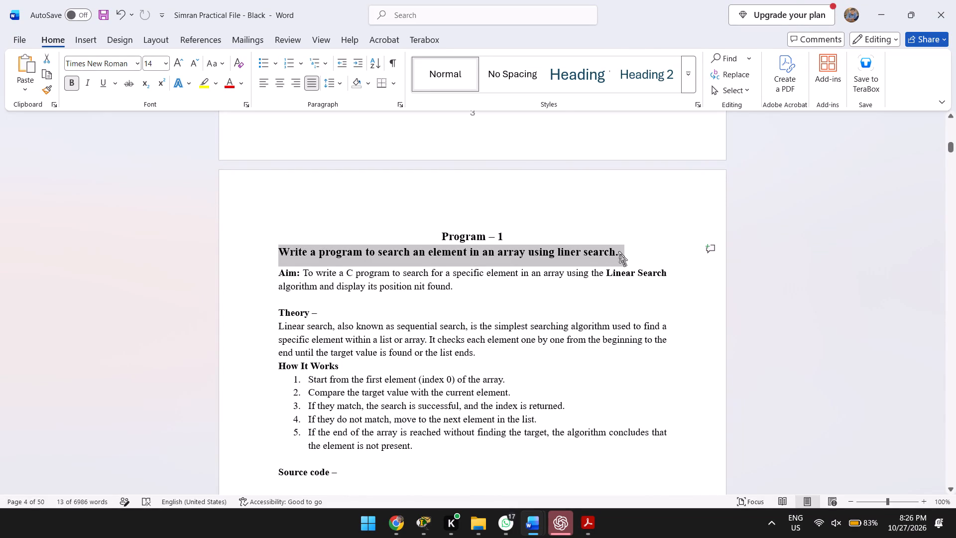
{"action": "key", "text": "BackSpace"}
Make the entire Aim paragraph of Program – 1 bold.
{"action": "key", "text": "ctrl+shift+Down"}
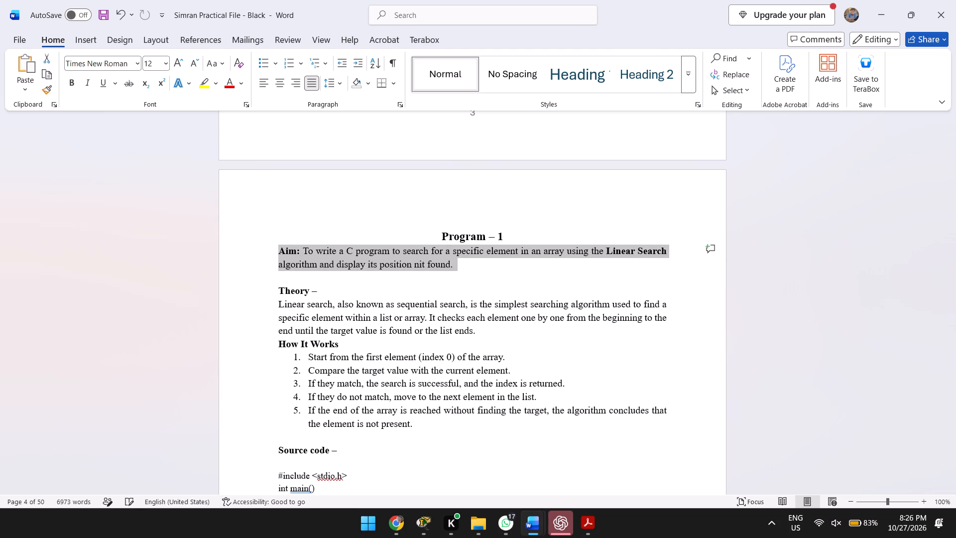
{"action": "key", "text": "ctrl+b"}
{"action": "key", "text": "ctrl+b"}
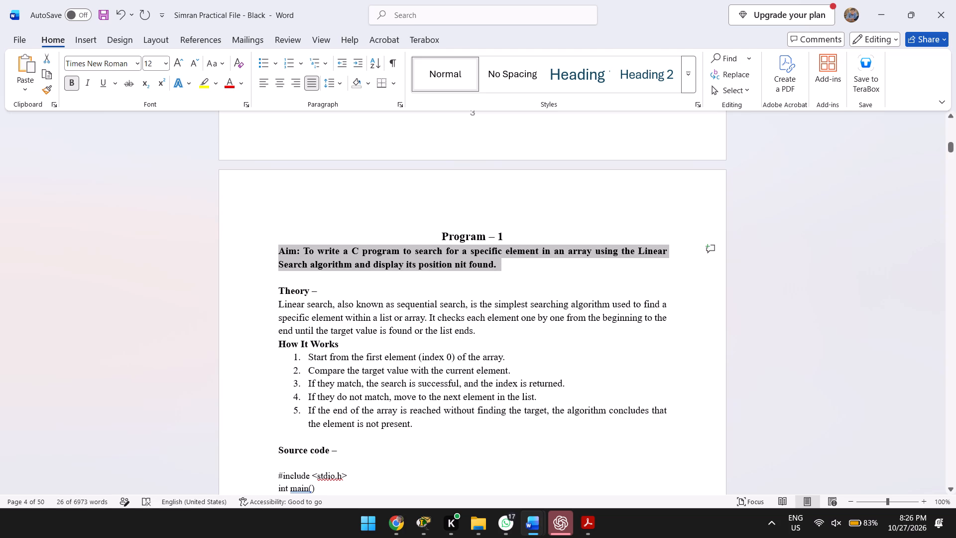
Review the cover page, the index table and the Program – 1 source code for layout and content.
{"action": "scroll", "coordinate": [635, 292], "scroll_direction": "down", "scroll_amount": 1}
{"action": "scroll", "coordinate": [585, 321], "scroll_direction": "down", "scroll_amount": 1}
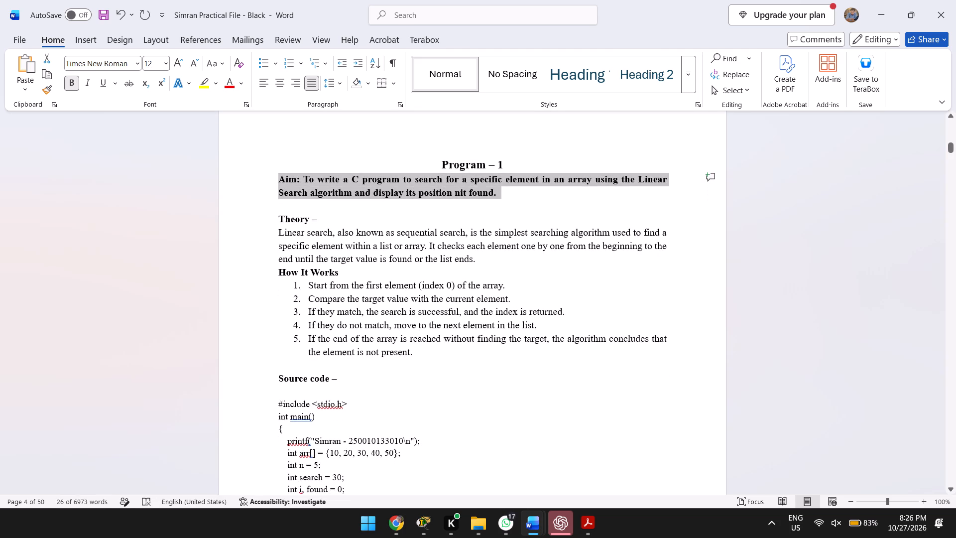
{"action": "scroll", "coordinate": [408, 342], "scroll_direction": "down", "scroll_amount": 2}
{"action": "scroll", "coordinate": [432, 362], "scroll_direction": "up", "scroll_amount": 1}
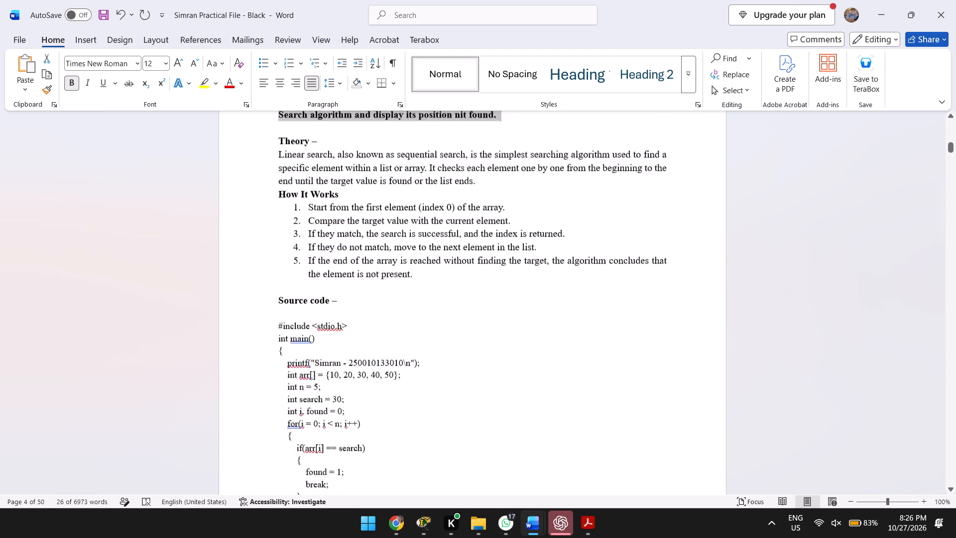
{"action": "scroll", "coordinate": [432, 362], "scroll_direction": "up", "scroll_amount": 4}
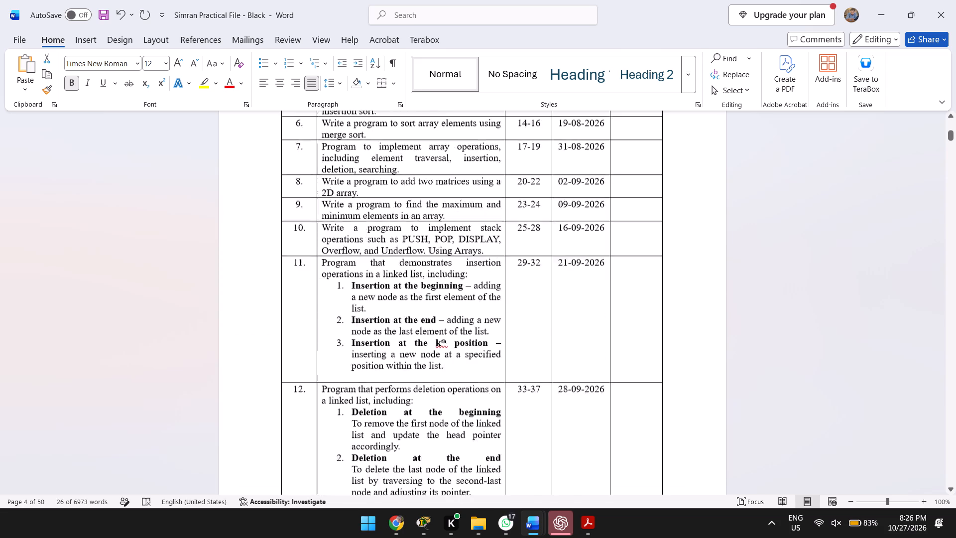
{"action": "scroll", "coordinate": [432, 362], "scroll_direction": "up", "scroll_amount": 5}
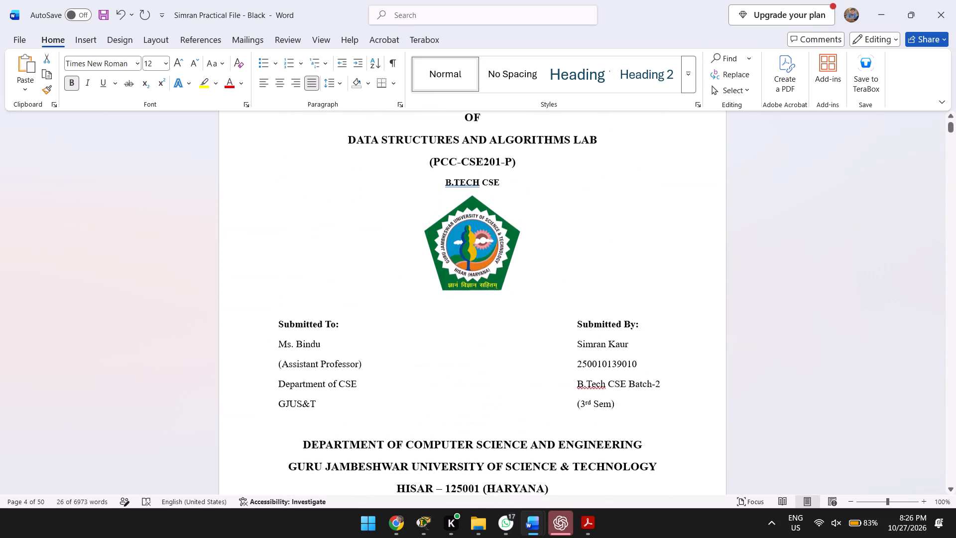
{"action": "scroll", "coordinate": [432, 362], "scroll_direction": "up", "scroll_amount": 2}
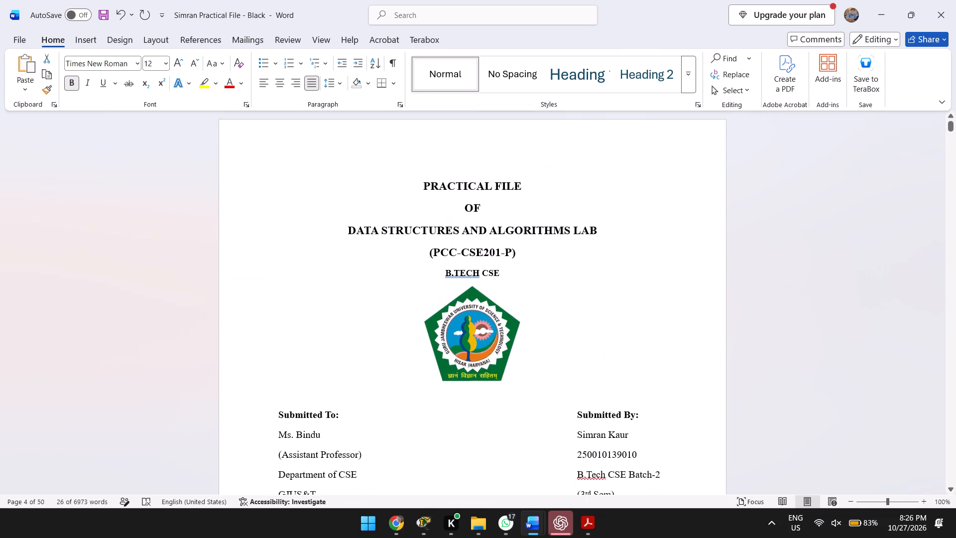
{"action": "scroll", "coordinate": [432, 362], "scroll_direction": "up", "scroll_amount": 1}
{"action": "scroll", "coordinate": [458, 380], "scroll_direction": "down", "scroll_amount": 1}
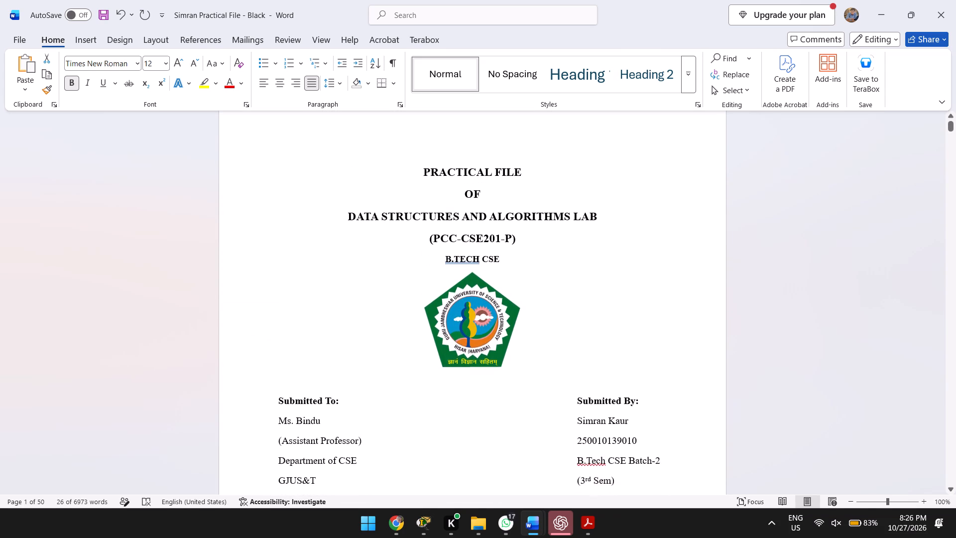
{"action": "scroll", "coordinate": [503, 411], "scroll_direction": "down", "scroll_amount": 1}
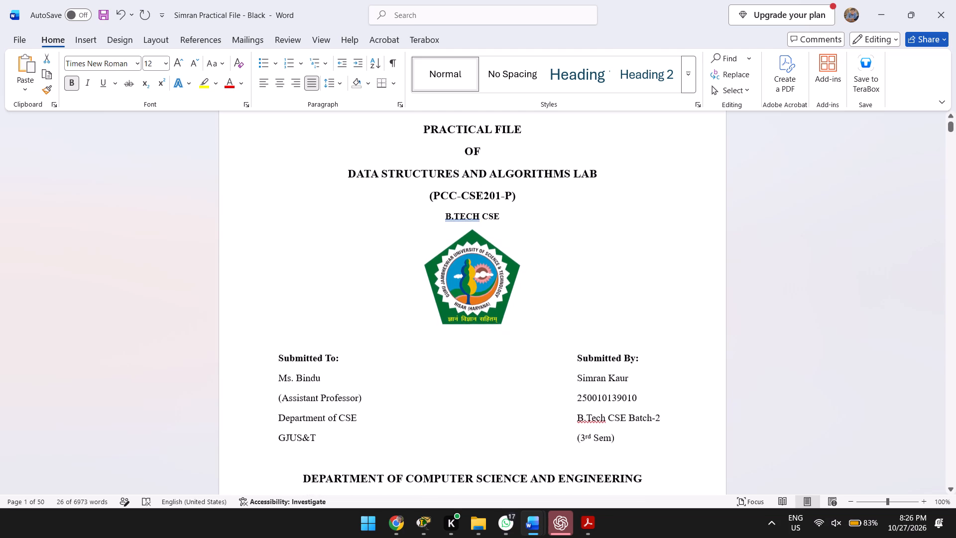
{"action": "scroll", "coordinate": [503, 411], "scroll_direction": "down", "scroll_amount": 3}
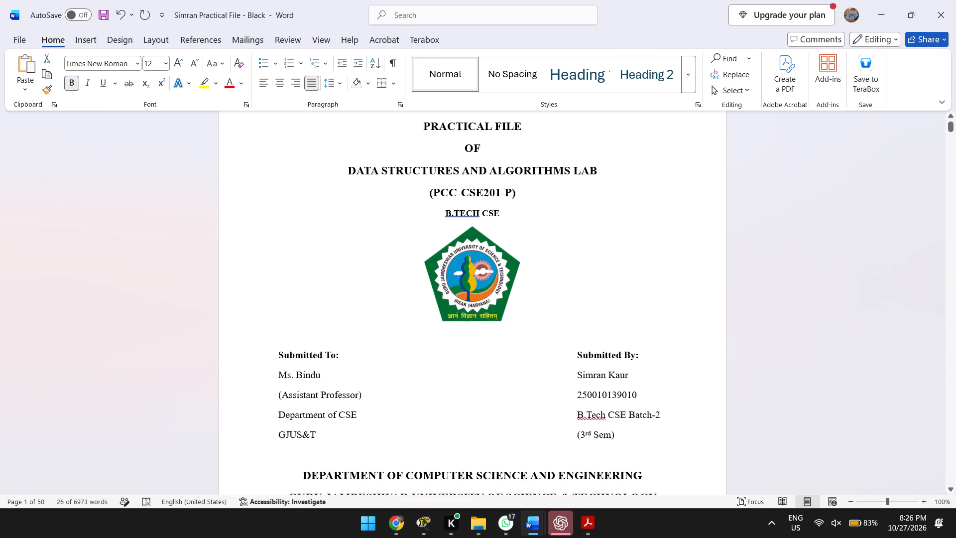
{"action": "scroll", "coordinate": [503, 411], "scroll_direction": "down", "scroll_amount": 1}
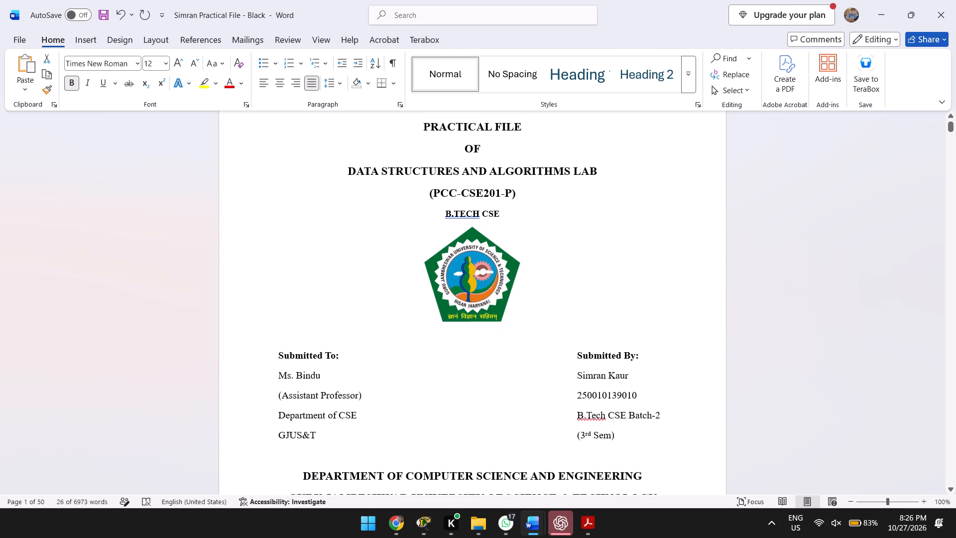
{"action": "scroll", "coordinate": [503, 411], "scroll_direction": "down", "scroll_amount": 2}
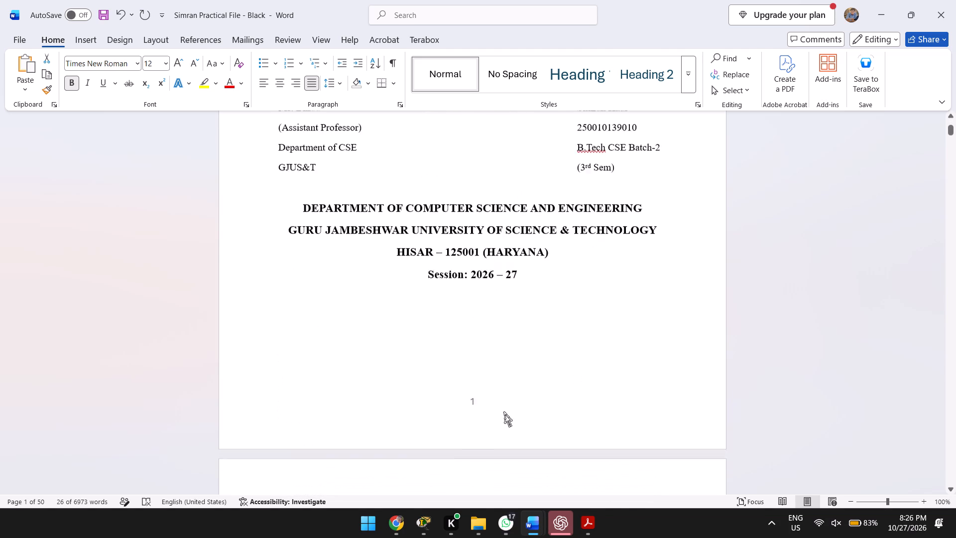
{"action": "scroll", "coordinate": [546, 415], "scroll_direction": "down", "scroll_amount": 2}
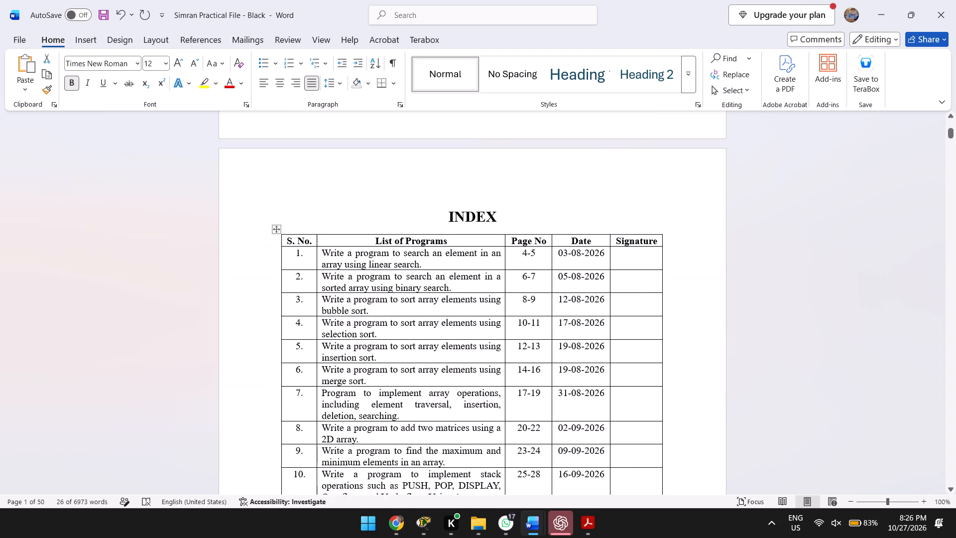
{"action": "scroll", "coordinate": [546, 415], "scroll_direction": "down", "scroll_amount": 2}
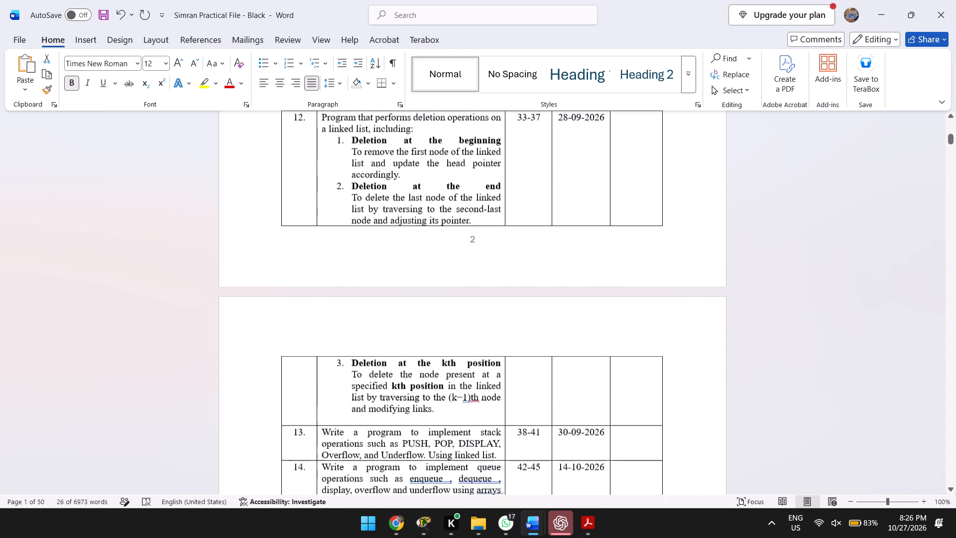
{"action": "scroll", "coordinate": [620, 415], "scroll_direction": "down", "scroll_amount": 1}
{"action": "scroll", "coordinate": [588, 446], "scroll_direction": "down", "scroll_amount": 1}
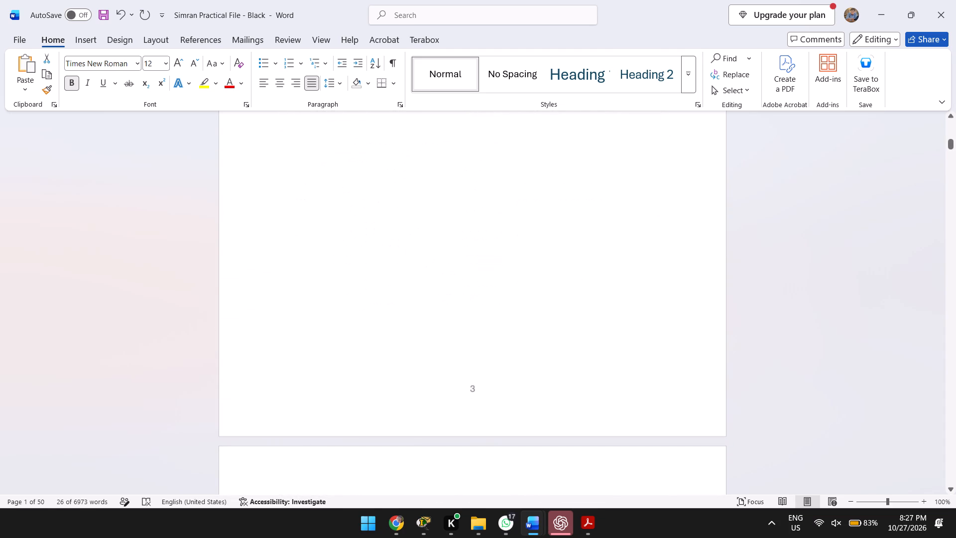
{"action": "scroll", "coordinate": [588, 446], "scroll_direction": "down", "scroll_amount": 3}
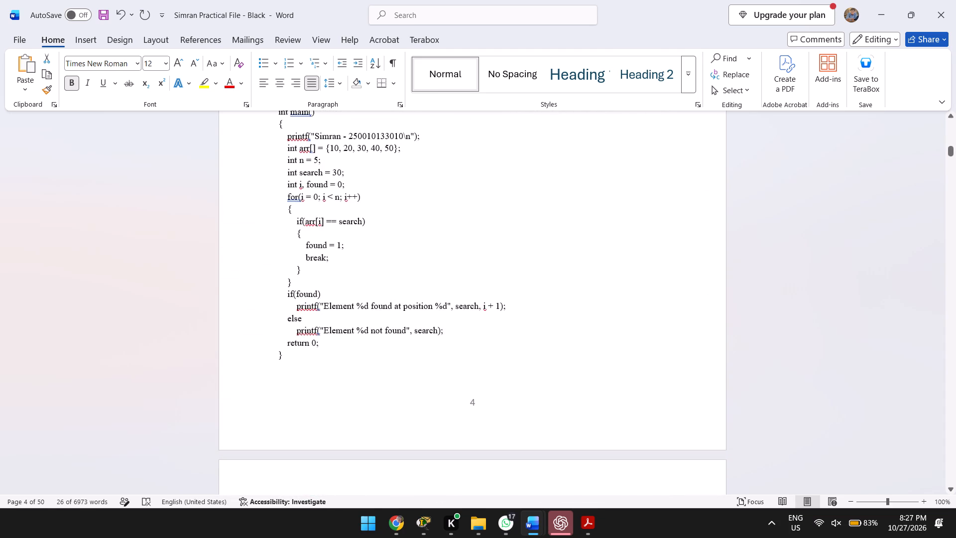
{"action": "scroll", "coordinate": [547, 393], "scroll_direction": "up", "scroll_amount": 1}
{"action": "scroll", "coordinate": [508, 327], "scroll_direction": "up", "scroll_amount": 1}
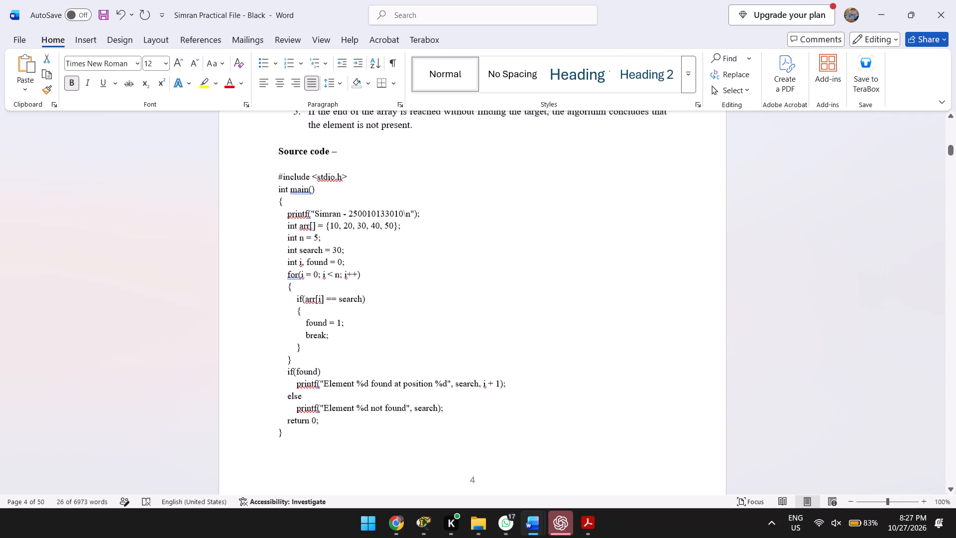
Delete the title line about searching a sorted array using binary search, including its empty line, under the Program – 2 heading.
{"action": "scroll", "coordinate": [475, 310], "scroll_direction": "down", "scroll_amount": 1}
{"action": "scroll", "coordinate": [535, 328], "scroll_direction": "down", "scroll_amount": 1}
{"action": "scroll", "coordinate": [508, 392], "scroll_direction": "down", "scroll_amount": 1}
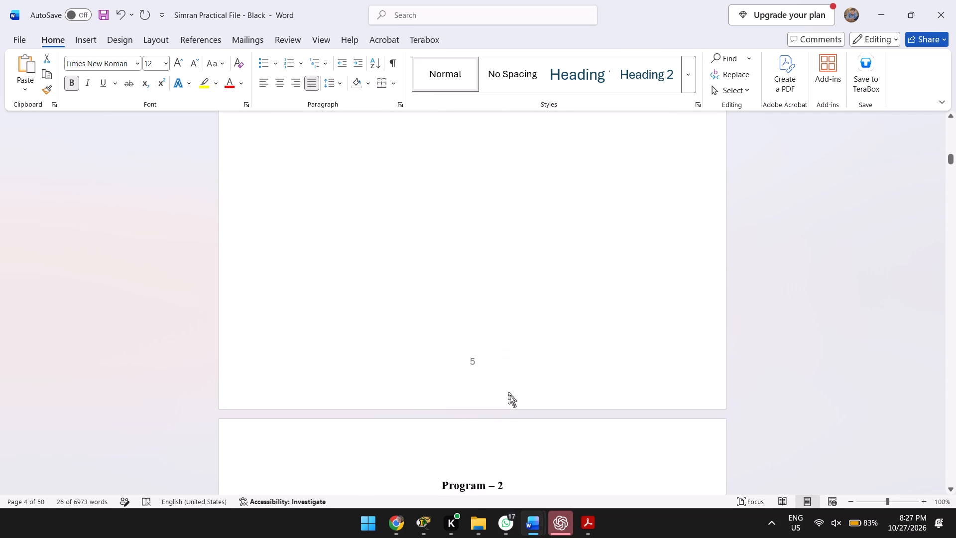
{"action": "scroll", "coordinate": [508, 392], "scroll_direction": "down", "scroll_amount": 1}
{"action": "left_click", "coordinate": [672, 353]}
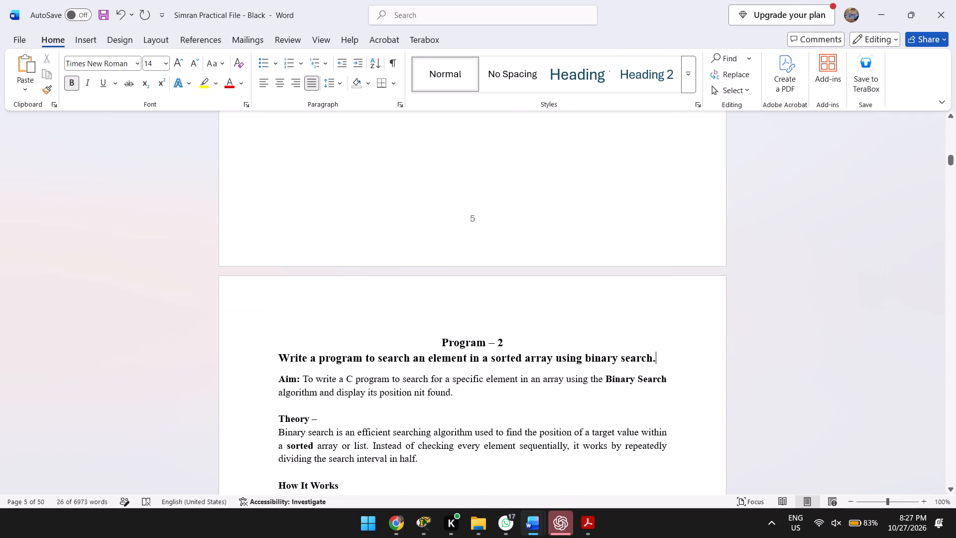
{"action": "key", "text": "ctrl+shift+Down"}
{"action": "key", "text": "ctrl+shift+Up"}
{"action": "key", "text": "BackSpace"}
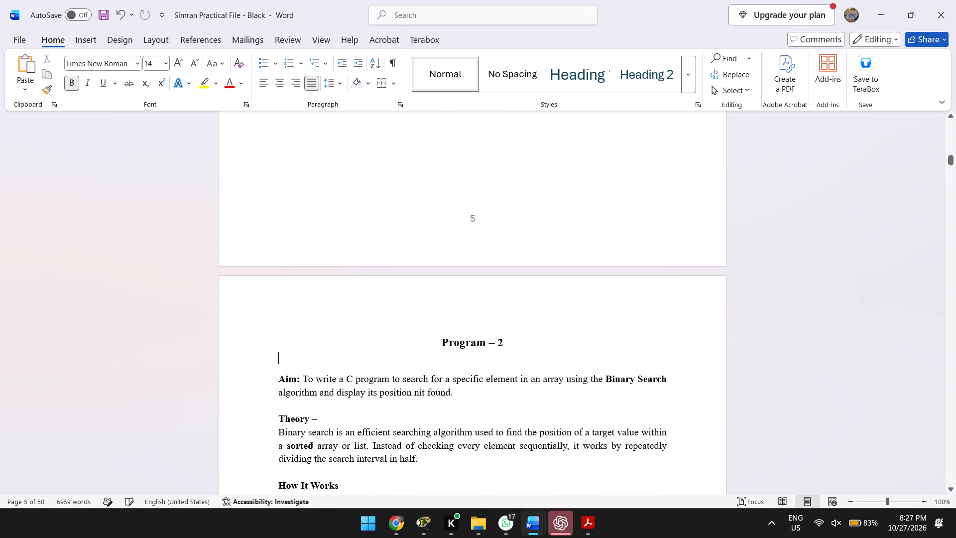
{"action": "key", "text": "BackSpace"}
Make the entire Aim paragraph of Program – 2 bold.
{"action": "key", "text": "Down"}
{"action": "key", "text": "Down"}
{"action": "key", "text": "ctrl+shift+Up"}
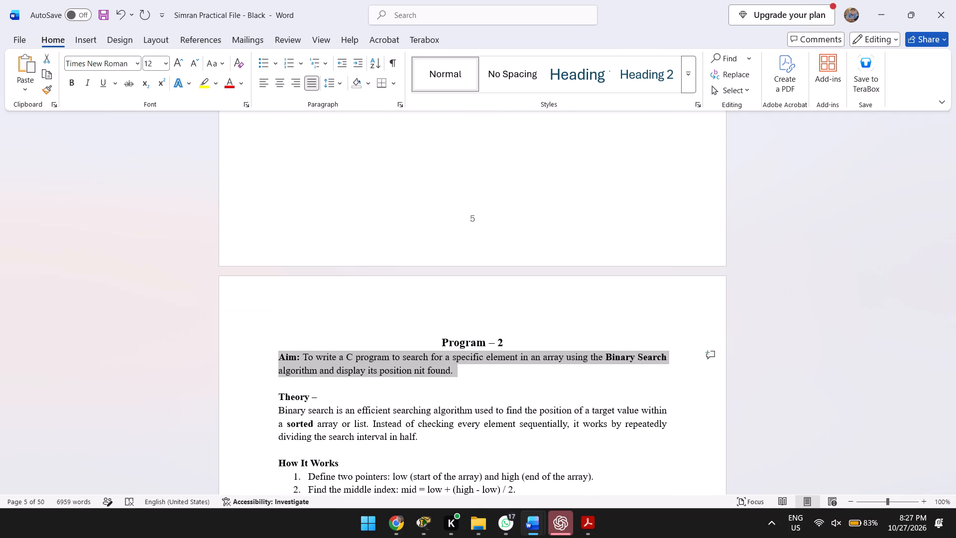
{"action": "key", "text": "ctrl+b"}
{"action": "key", "text": "ctrl+b"}
Change the Program – 2 source code heading to "Source code –" with a spaced dash, and make it bold.
{"action": "scroll", "coordinate": [672, 353], "scroll_direction": "down", "scroll_amount": 1}
{"action": "scroll", "coordinate": [589, 389], "scroll_direction": "down", "scroll_amount": 1}
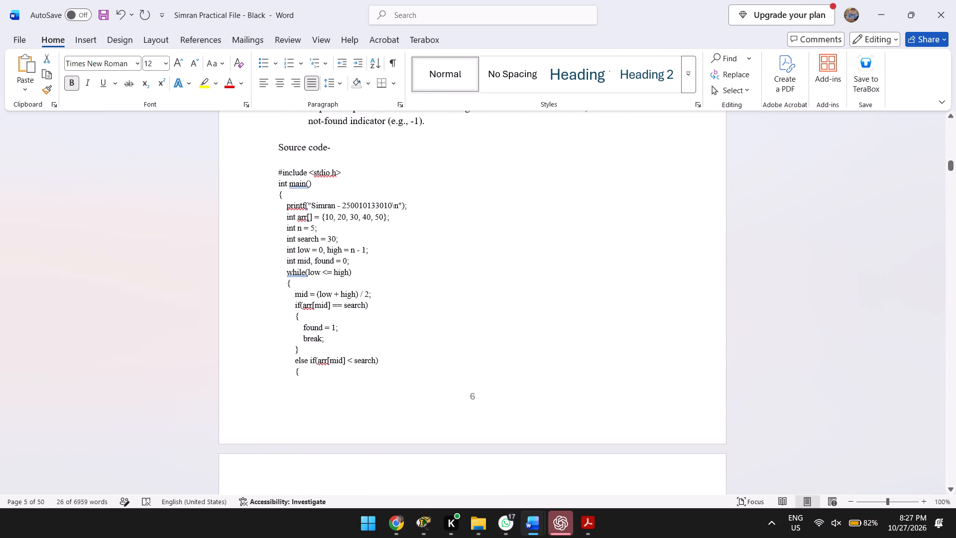
{"action": "left_click", "coordinate": [333, 147]}
{"action": "key", "text": "BackSpace"}
{"action": "key", "text": "space"}
{"action": "type", "text": "-"}
{"action": "key", "text": "Return"}
{"action": "key", "text": "Return"}
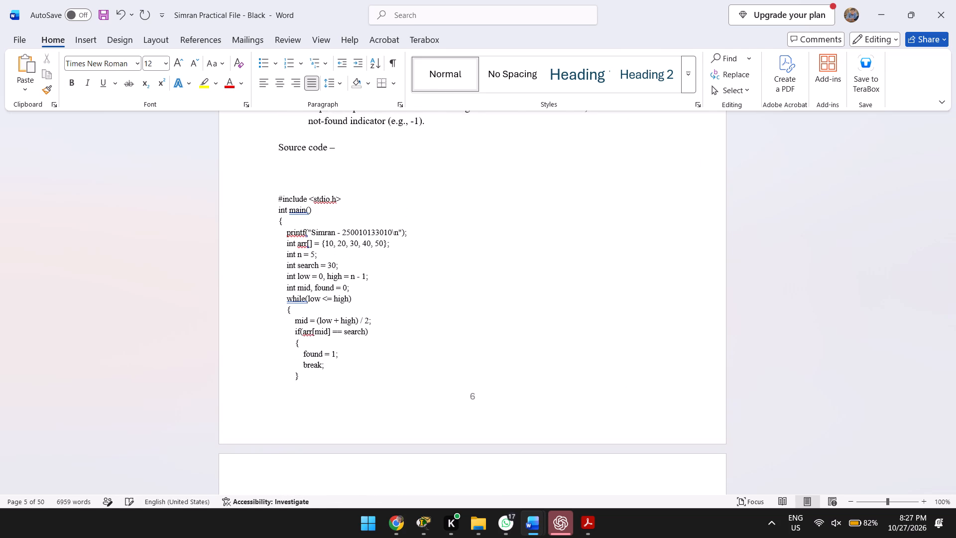
{"action": "key", "text": "BackSpace"}
{"action": "key", "text": "BackSpace"}
{"action": "key", "text": "ctrl+shift+Left"}
{"action": "key", "text": "ctrl+shift+Left"}
{"action": "key", "text": "ctrl+shift+Left"}
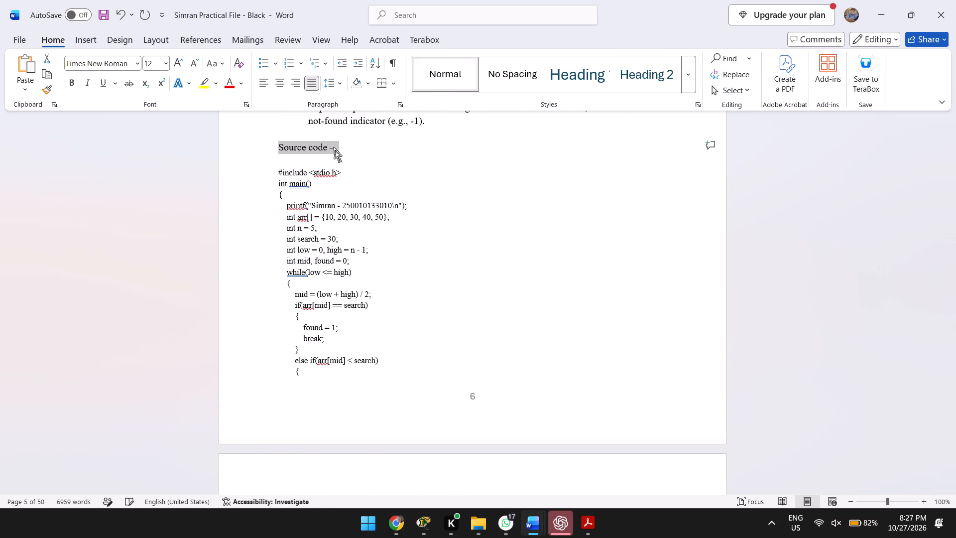
{"action": "key", "text": "ctrl+b"}
Delete the title line "Write a program to sort array elements using Bubble Sort." and its empty line under the Program – 3 heading.
{"action": "scroll", "coordinate": [335, 247], "scroll_direction": "down", "scroll_amount": 2}
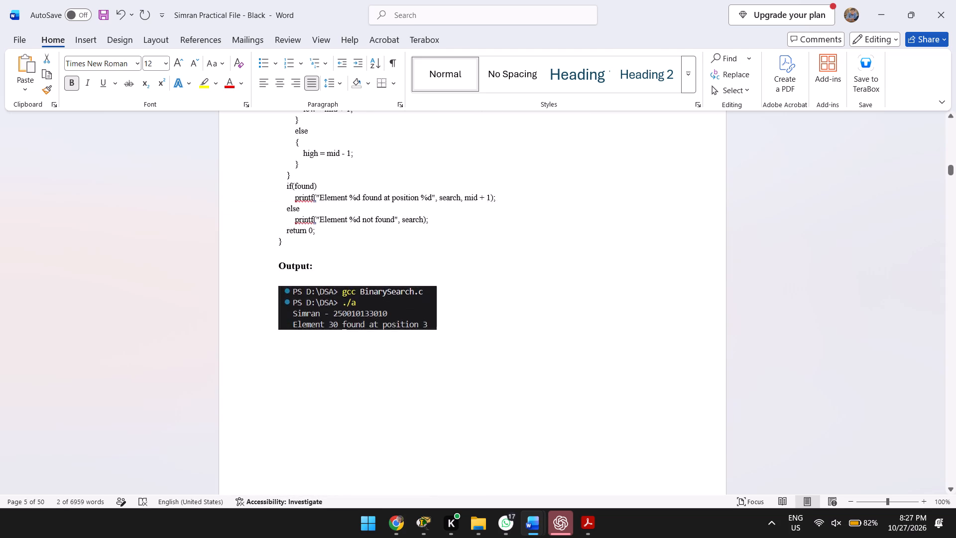
{"action": "scroll", "coordinate": [380, 292], "scroll_direction": "down", "scroll_amount": 4}
{"action": "scroll", "coordinate": [364, 338], "scroll_direction": "down", "scroll_amount": 1}
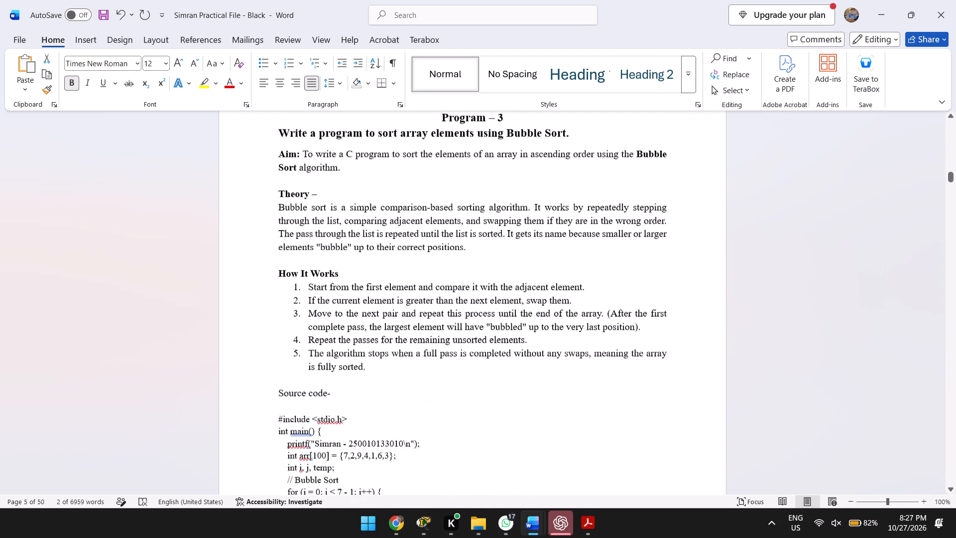
{"action": "left_click", "coordinate": [576, 133]}
{"action": "key", "text": "ctrl+BackSpace"}
{"action": "key", "text": "ctrl+BackSpace"}
{"action": "key", "text": "ctrl+BackSpace"}
{"action": "key", "text": "ctrl+BackSpace"}
{"action": "key", "text": "ctrl+BackSpace"}
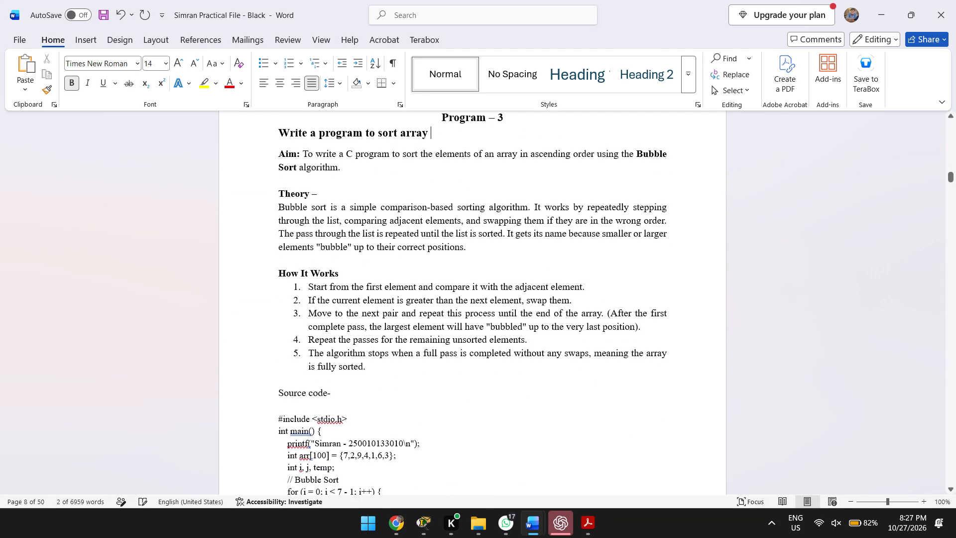
{"action": "key", "text": "ctrl+BackSpace"}
{"action": "key", "text": "ctrl+BackSpace"}
{"action": "key", "text": "ctrl+BackSpace"}
{"action": "key", "text": "ctrl+BackSpace"}
{"action": "key", "text": "ctrl+BackSpace"}
{"action": "key", "text": "ctrl+BackSpace"}
{"action": "key", "text": "BackSpace"}
Make the entire Aim paragraph of Program – 3 bold.
{"action": "key", "text": "ctrl+Down"}
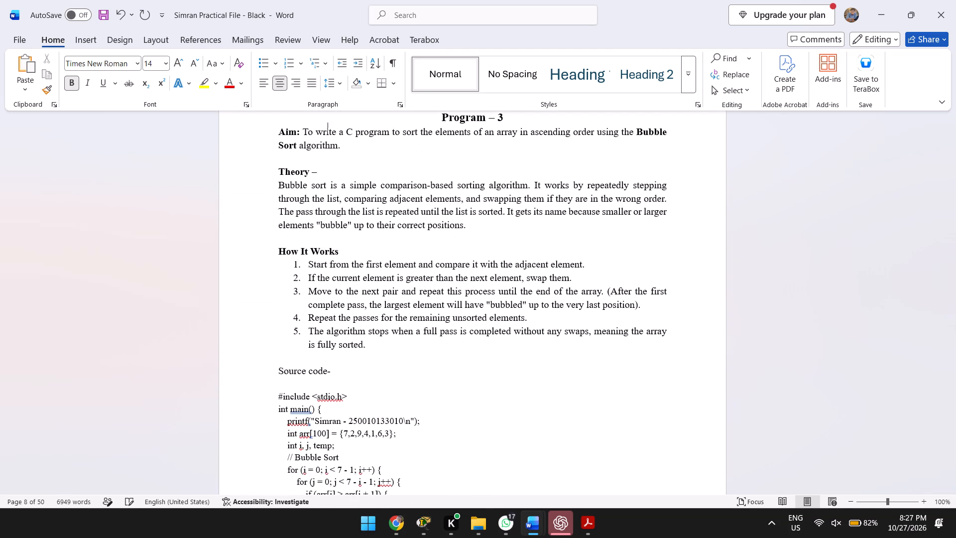
{"action": "key", "text": "Down"}
{"action": "key", "text": "Right"}
{"action": "key", "text": "ctrl+Right"}
{"action": "key", "text": "ctrl+Right"}
{"action": "key", "text": "ctrl+Right"}
{"action": "key", "text": "ctrl+shift+Up"}
{"action": "key", "text": "ctrl+b"}
{"action": "key", "text": "ctrl+b"}
Change the Program – 3 source code heading to "Source code –" with a spaced dash, and make it bold.
{"action": "scroll", "coordinate": [572, 188], "scroll_direction": "down", "scroll_amount": 1}
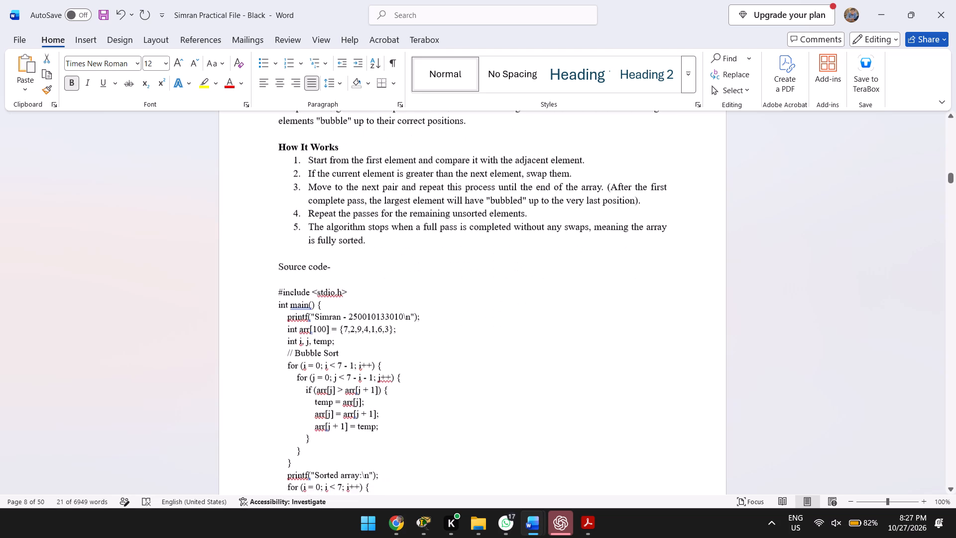
{"action": "scroll", "coordinate": [534, 303], "scroll_direction": "down", "scroll_amount": 1}
{"action": "left_click", "coordinate": [345, 122]}
{"action": "key", "text": "BackSpace"}
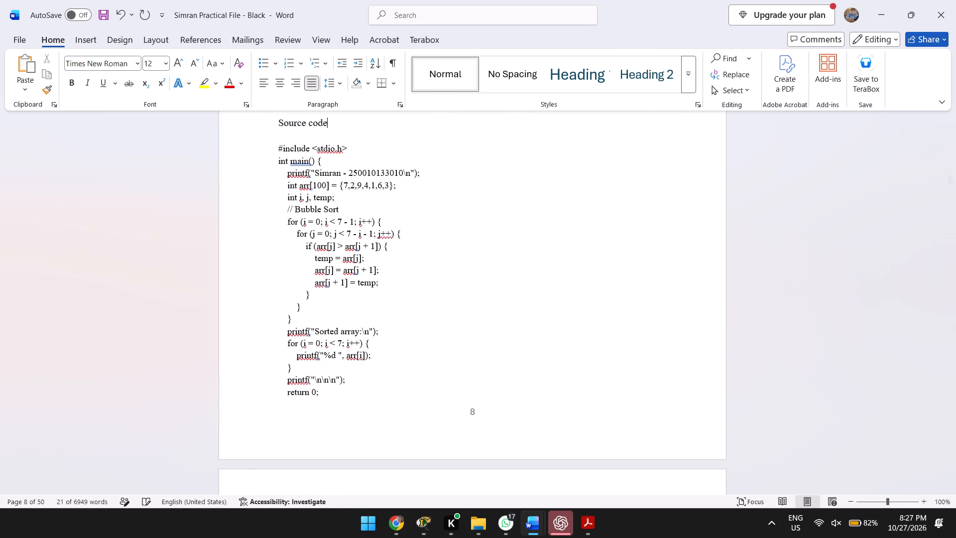
{"action": "key", "text": "Return"}
{"action": "key", "text": "BackSpace"}
{"action": "key", "text": "space"}
{"action": "type", "text": "-"}
{"action": "key", "text": "Return"}
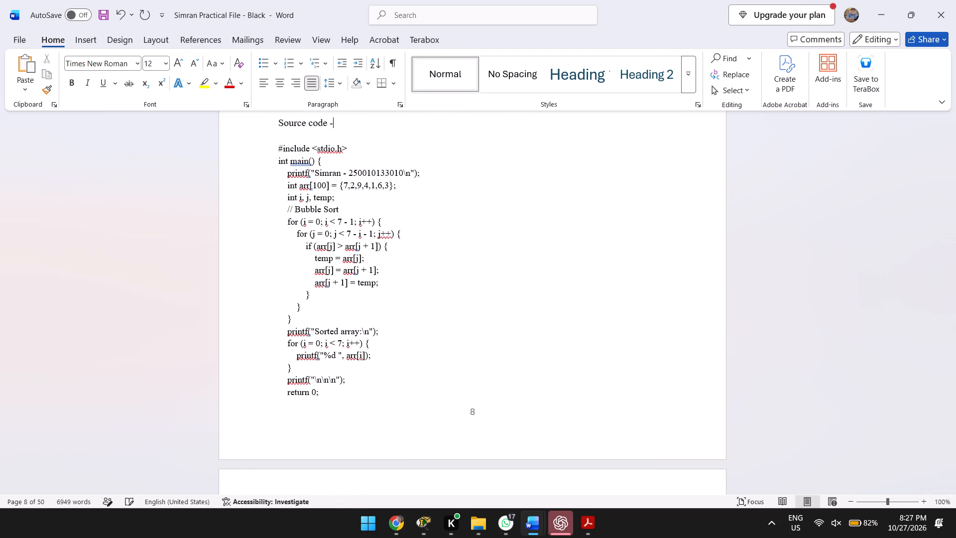
{"action": "key", "text": "BackSpace"}
{"action": "key", "text": "ctrl+shift+Left"}
{"action": "key", "text": "ctrl+shift+Left"}
{"action": "key", "text": "ctrl+shift+Left"}
{"action": "key", "text": "ctrl+b"}
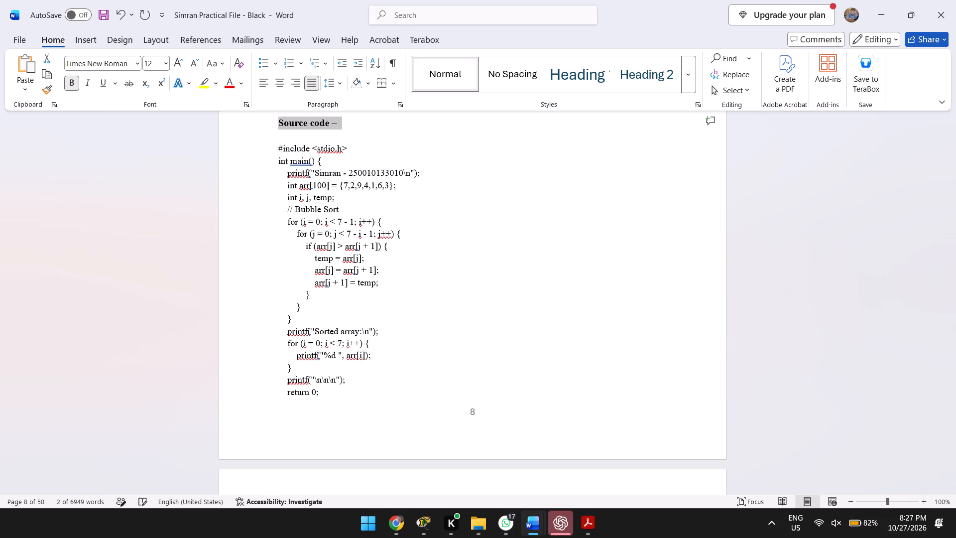
Delete the title line "Write a program to sort array elements using Selection Sort." under the Program – 4 heading.
{"action": "scroll", "coordinate": [347, 169], "scroll_direction": "down", "scroll_amount": 1}
{"action": "scroll", "coordinate": [419, 282], "scroll_direction": "down", "scroll_amount": 3}
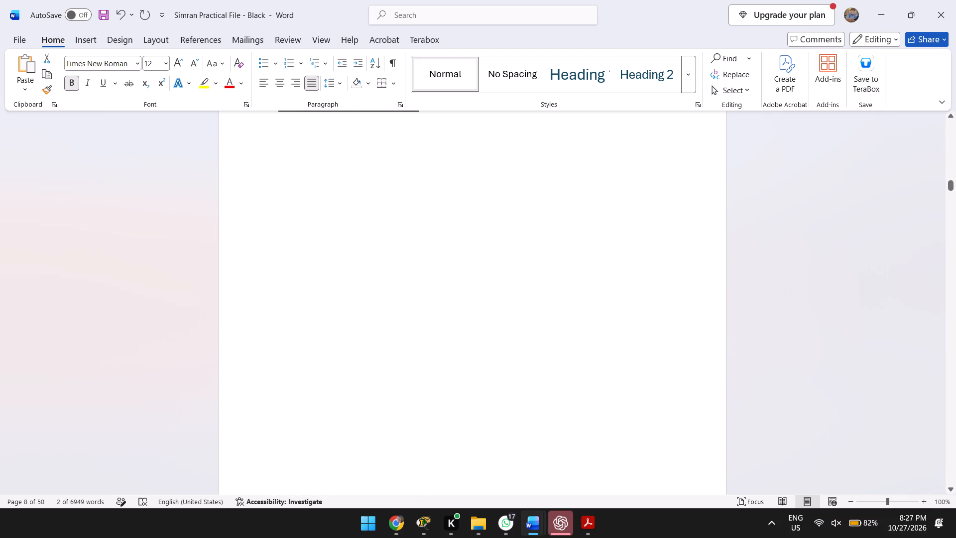
{"action": "scroll", "coordinate": [419, 282], "scroll_direction": "down", "scroll_amount": 1}
{"action": "scroll", "coordinate": [483, 254], "scroll_direction": "down", "scroll_amount": 1}
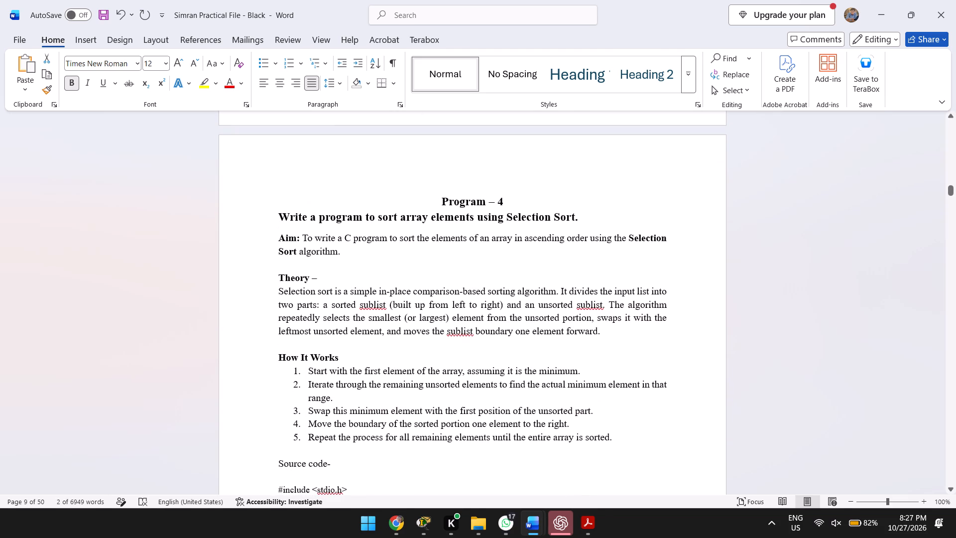
{"action": "left_click", "coordinate": [587, 216]}
{"action": "key", "text": "ctrl+shift+Up"}
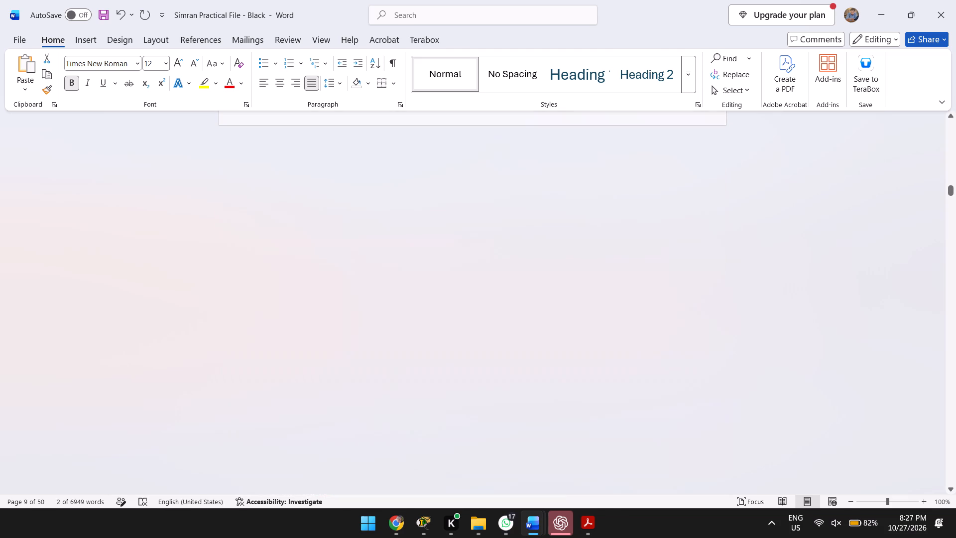
{"action": "scroll", "coordinate": [560, 353], "scroll_direction": "down", "scroll_amount": 5}
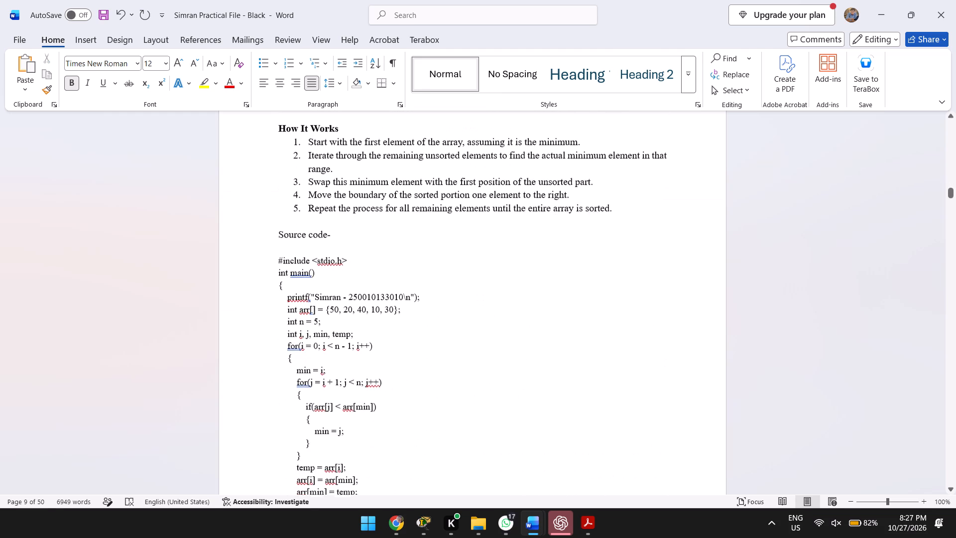
{"action": "scroll", "coordinate": [610, 123], "scroll_direction": "up", "scroll_amount": 1}
{"action": "scroll", "coordinate": [599, 162], "scroll_direction": "up", "scroll_amount": 1}
{"action": "left_click", "coordinate": [592, 164]}
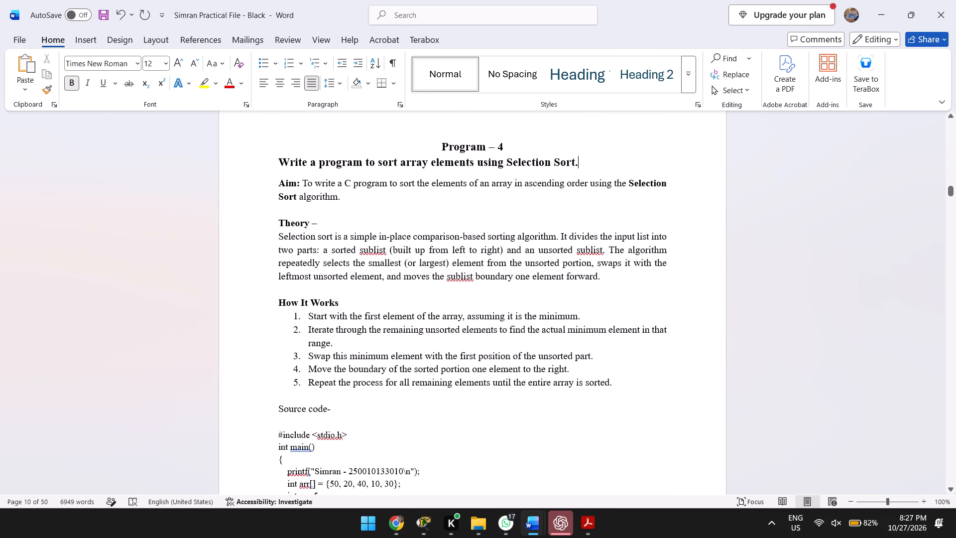
{"action": "key", "text": "ctrl+shift+Up"}
{"action": "key", "text": "BackSpace"}
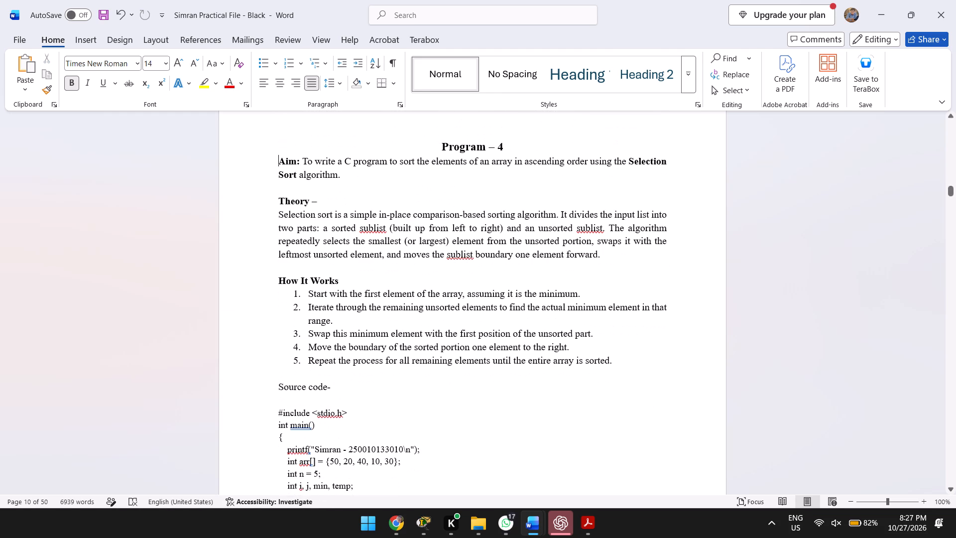
Make the entire Aim paragraph of Program – 4 bold.
{"action": "key", "text": "ctrl+shift+Down"}
{"action": "key", "text": "ctrl+b"}
{"action": "key", "text": "ctrl+b"}
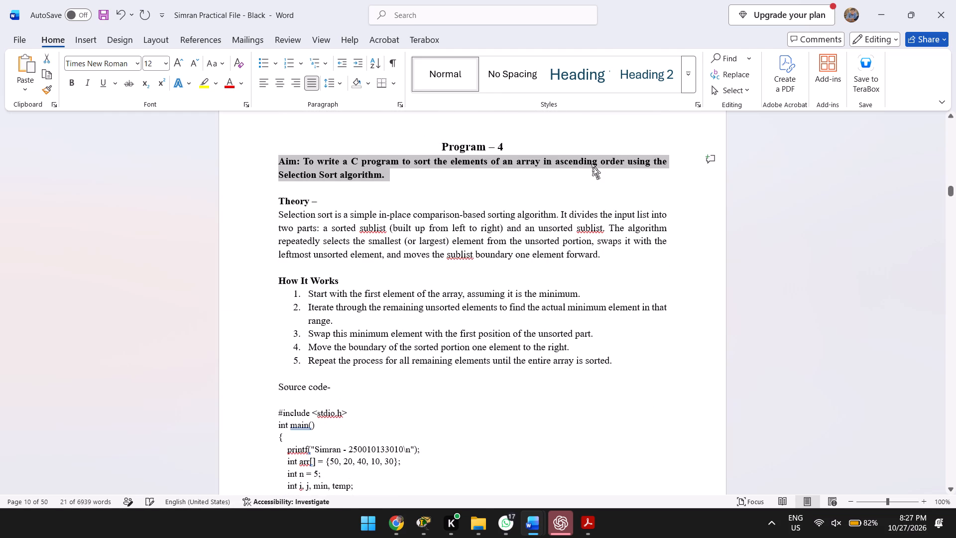
Change the Program – 4 source code heading to "Source code –" with a spaced dash, and make it bold.
{"action": "scroll", "coordinate": [534, 262], "scroll_direction": "down", "scroll_amount": 1}
{"action": "scroll", "coordinate": [513, 307], "scroll_direction": "down", "scroll_amount": 1}
{"action": "scroll", "coordinate": [513, 307], "scroll_direction": "up", "scroll_amount": 1}
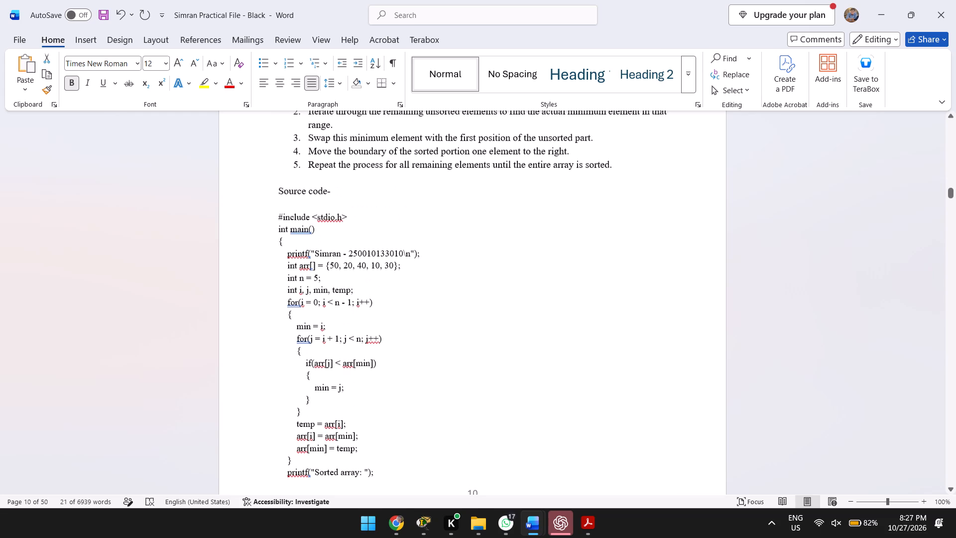
{"action": "left_click", "coordinate": [361, 190]}
{"action": "key", "text": "BackSpace"}
{"action": "key", "text": "space"}
{"action": "type", "text": "-"}
{"action": "key", "text": "Return"}
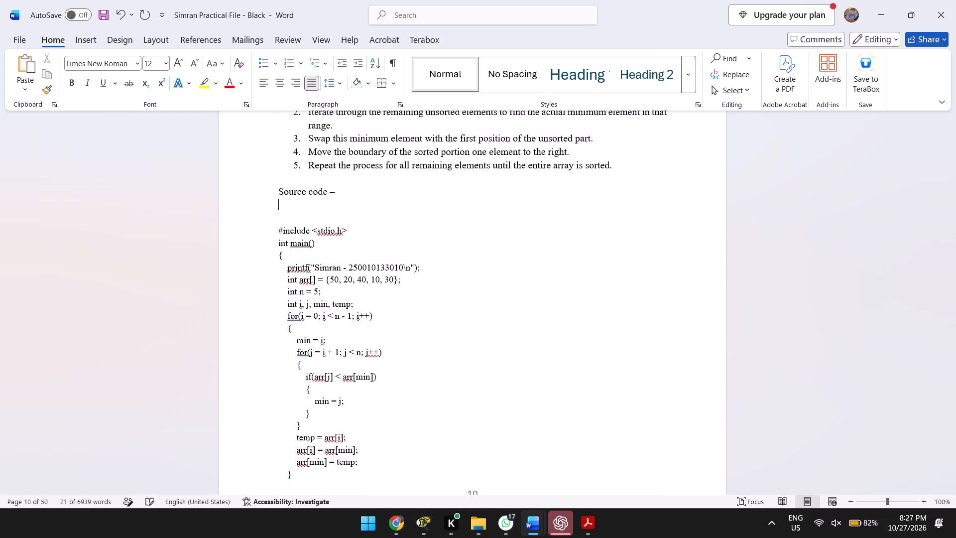
{"action": "key", "text": "BackSpace"}
{"action": "key", "text": "ctrl+shift+Left"}
{"action": "key", "text": "ctrl+shift+Left"}
{"action": "key", "text": "ctrl+shift+Left"}
{"action": "key", "text": "ctrl+b"}
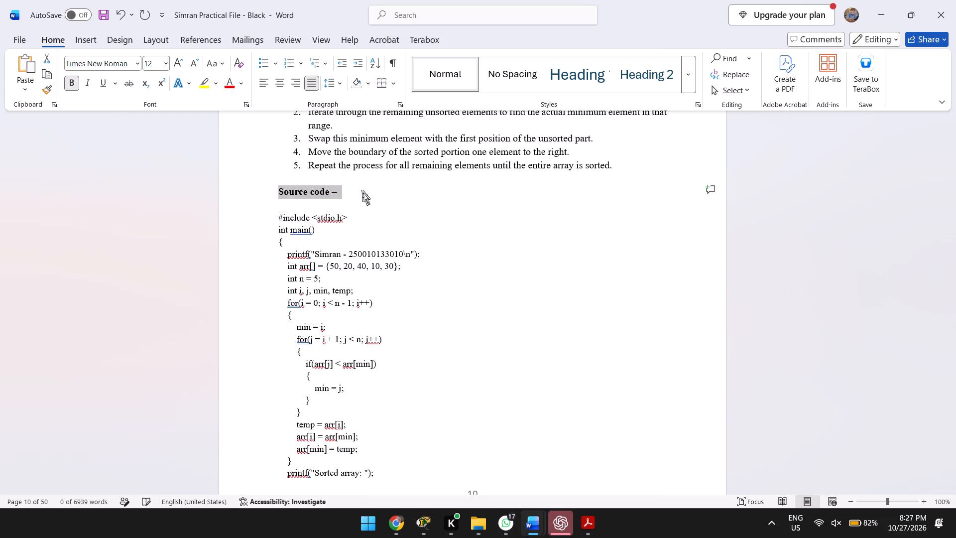
Delete the title line "Write a program to sort array elements using Insertion Sort." under the Program – 5 heading.
{"action": "scroll", "coordinate": [381, 289], "scroll_direction": "down", "scroll_amount": 1}
{"action": "scroll", "coordinate": [465, 355], "scroll_direction": "down", "scroll_amount": 2}
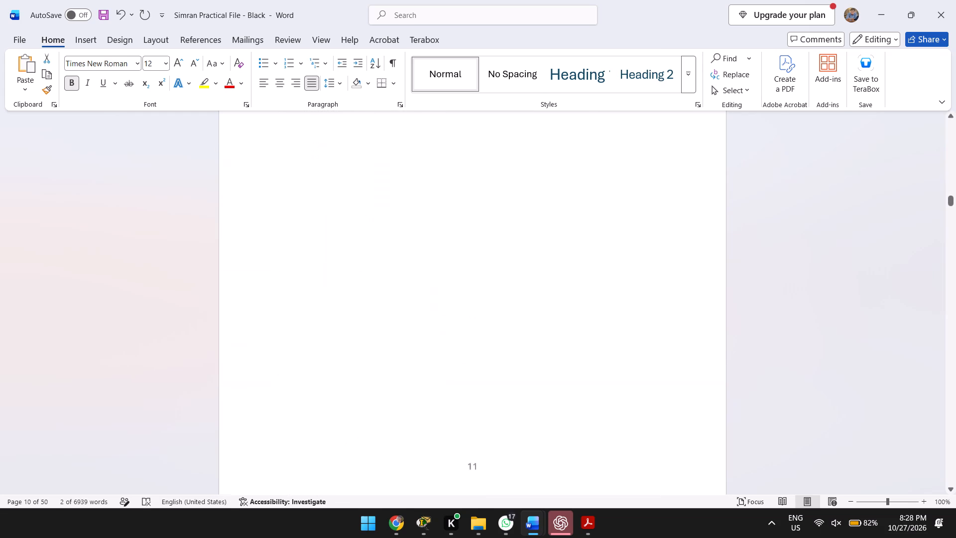
{"action": "scroll", "coordinate": [465, 355], "scroll_direction": "down", "scroll_amount": 1}
{"action": "left_click", "coordinate": [581, 400]}
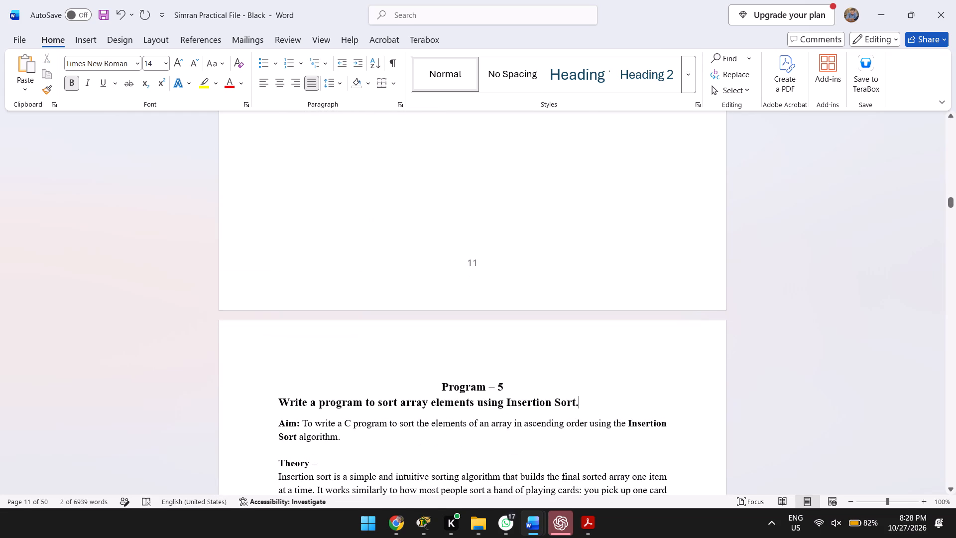
{"action": "key", "text": "ctrl+shift+Up"}
{"action": "key", "text": "BackSpace"}
Make the entire Aim paragraph of Program – 5 bold.
{"action": "key", "text": "ctrl+shift+Down"}
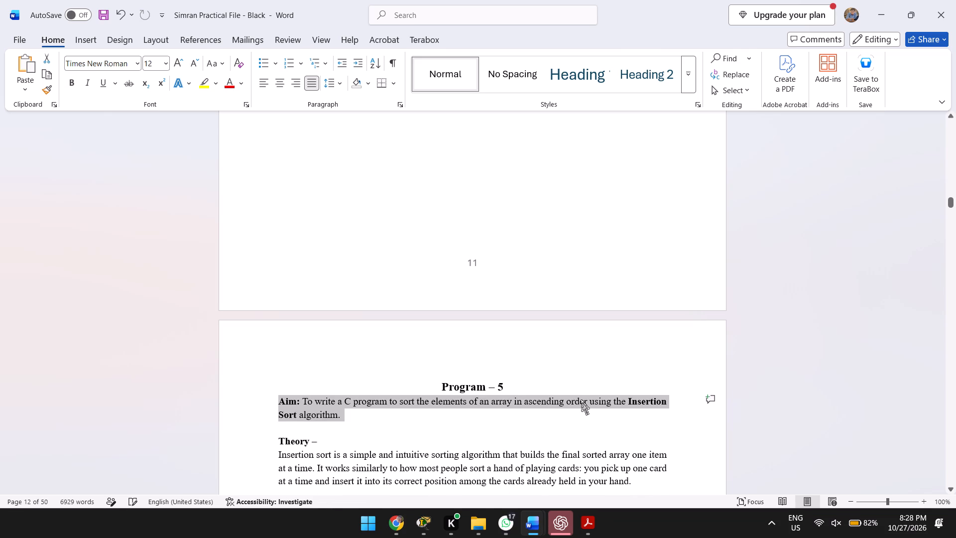
{"action": "key", "text": "ctrl+b"}
{"action": "key", "text": "ctrl+b"}
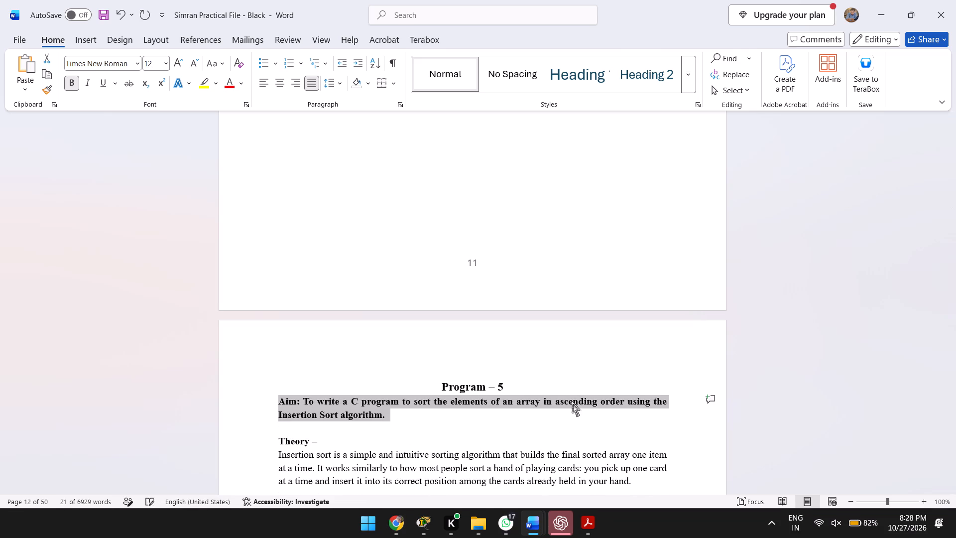
Change the Program – 5 source code heading to "Source code –" with a spaced dash, and make it bold.
{"action": "scroll", "coordinate": [523, 405], "scroll_direction": "down", "scroll_amount": 1}
{"action": "left_click", "coordinate": [336, 384]}
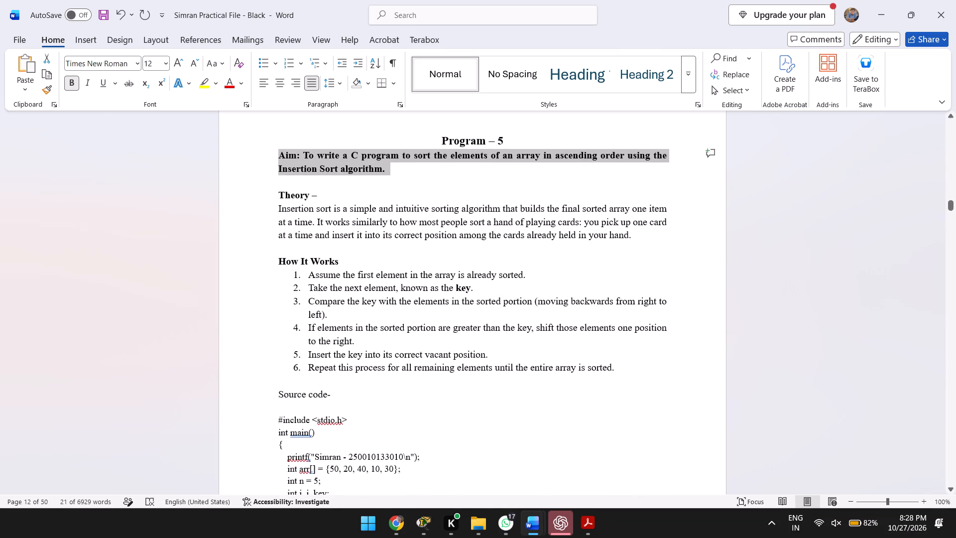
{"action": "left_click", "coordinate": [336, 394]}
{"action": "key", "text": "BackSpace"}
{"action": "type", "text": "\\ -"}
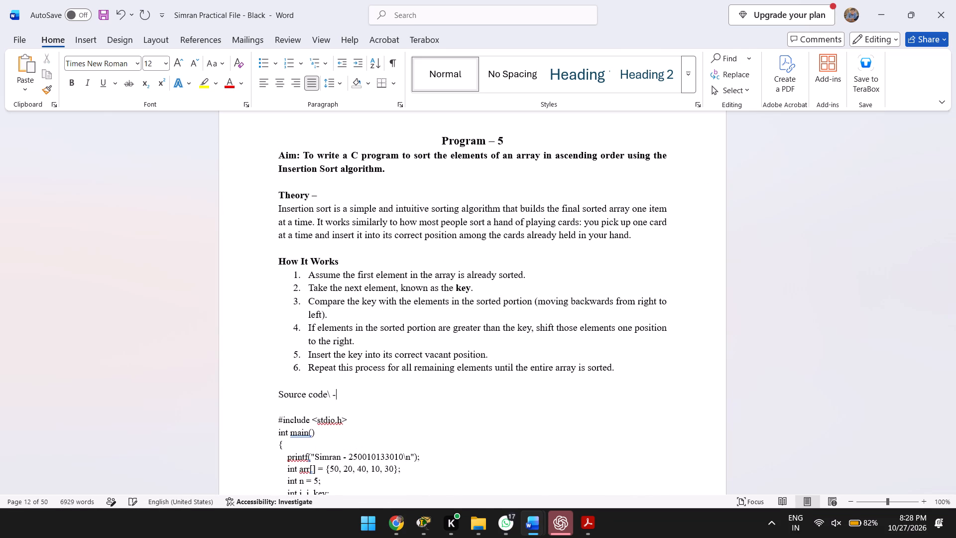
{"action": "key", "text": "BackSpace"}
{"action": "key", "text": "BackSpace"}
{"action": "key", "text": "BackSpace"}
{"action": "key", "text": "space"}
{"action": "type", "text": "-"}
{"action": "key", "text": "Return"}
{"action": "key", "text": "BackSpace"}
{"action": "key", "text": "ctrl+shift+Left"}
{"action": "key", "text": "ctrl+shift+Left"}
{"action": "key", "text": "ctrl+shift+Left"}
{"action": "key", "text": "ctrl+b"}
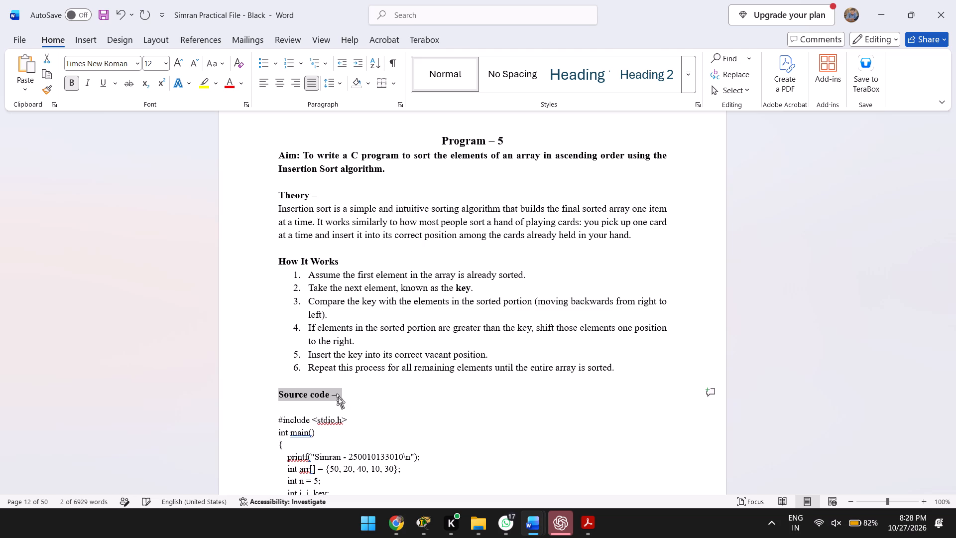
Delete the title line "Write a program to sort array elements using Merge Sort." under the Program – 6 heading.
{"action": "scroll", "coordinate": [352, 413], "scroll_direction": "down", "scroll_amount": 1}
{"action": "scroll", "coordinate": [409, 413], "scroll_direction": "down", "scroll_amount": 1}
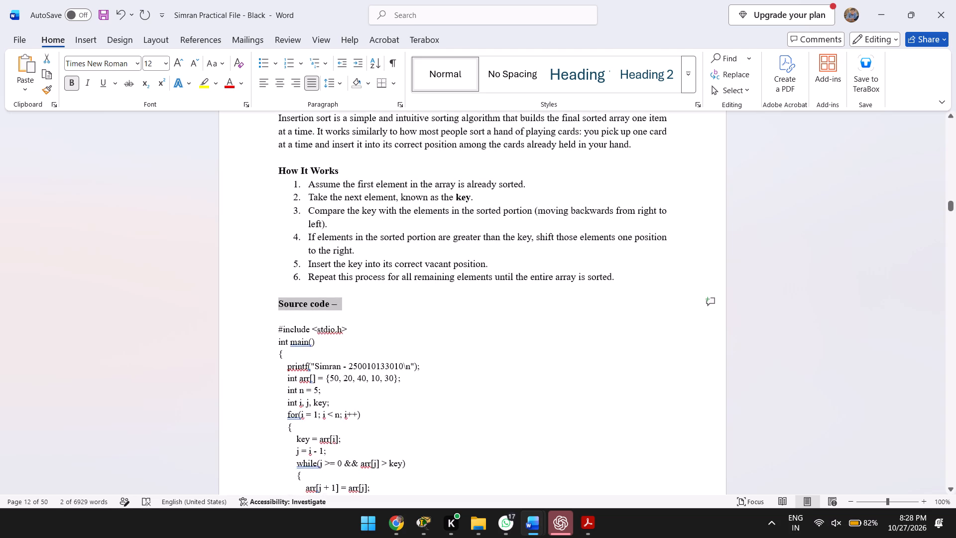
{"action": "scroll", "coordinate": [461, 412], "scroll_direction": "down", "scroll_amount": 3}
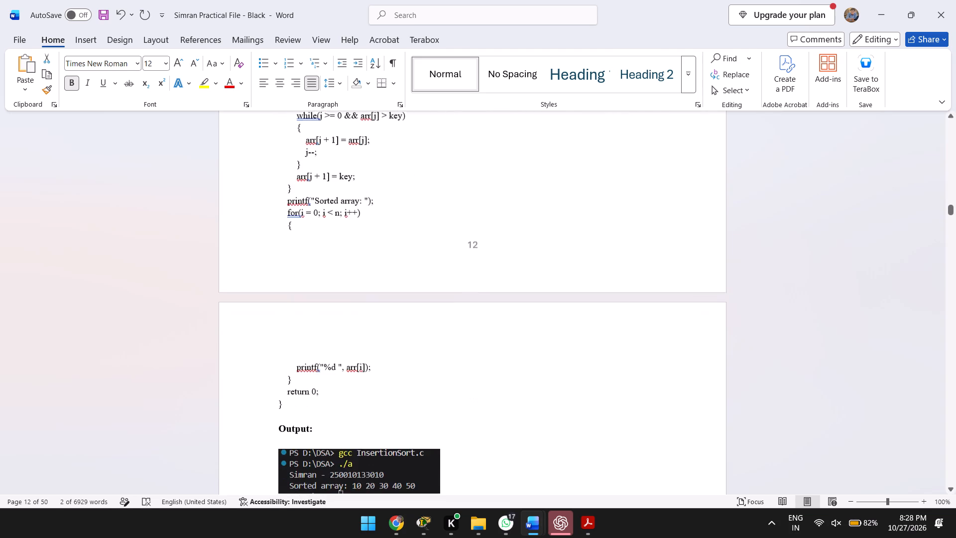
{"action": "scroll", "coordinate": [465, 422], "scroll_direction": "down", "scroll_amount": 3}
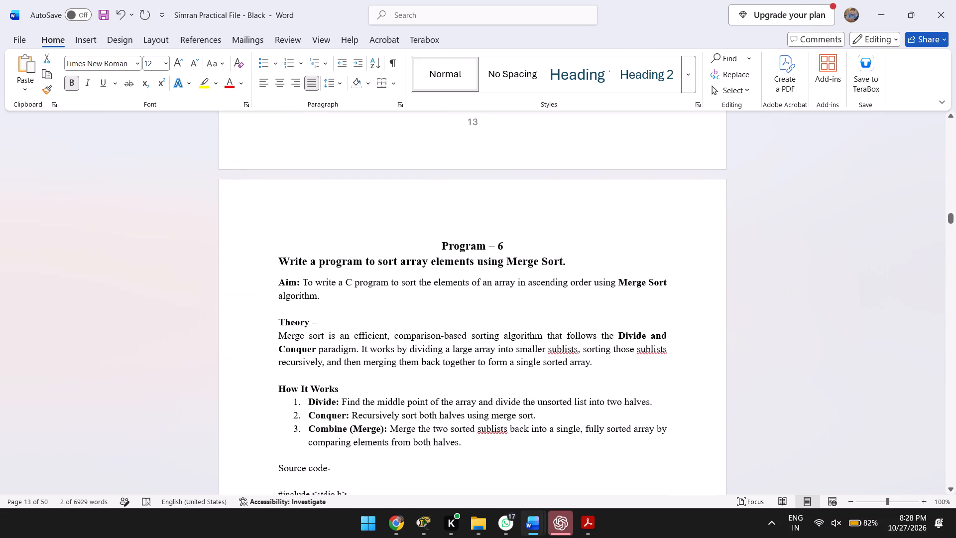
{"action": "left_click", "coordinate": [573, 264]}
{"action": "key", "text": "ctrl+shift+Up"}
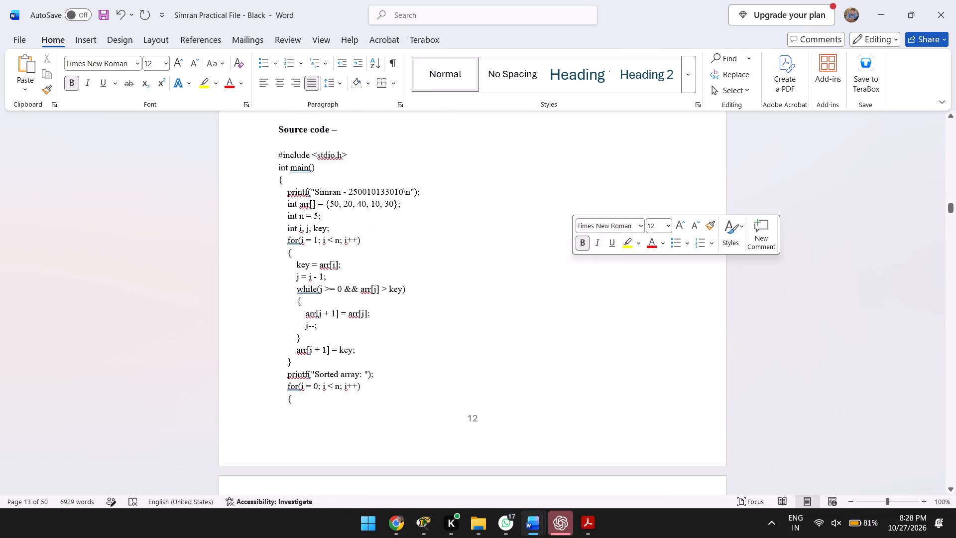
{"action": "scroll", "coordinate": [573, 264], "scroll_direction": "down", "scroll_amount": 2}
{"action": "left_click", "coordinate": [567, 359]}
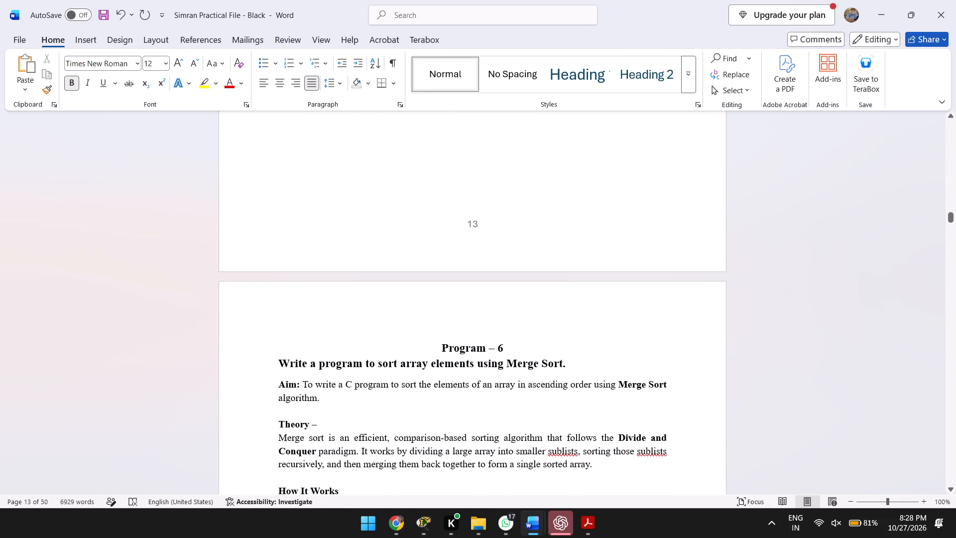
{"action": "key", "text": "ctrl+shift+Up"}
{"action": "key", "text": "BackSpace"}
Make the entire Aim paragraph of Program – 6 bold.
{"action": "key", "text": "ctrl+shift+Down"}
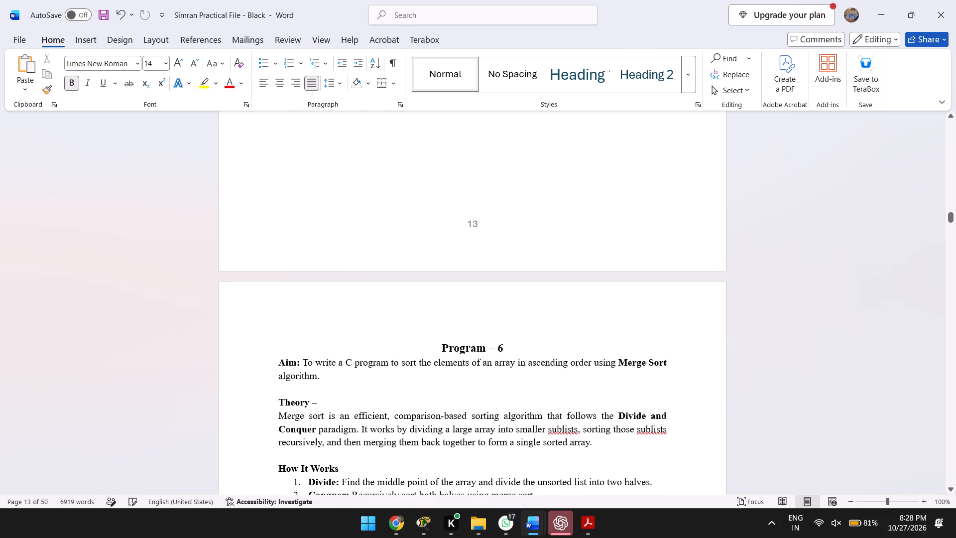
{"action": "key", "text": "ctrl+b"}
{"action": "key", "text": "ctrl+b"}
Change the Program – 6 source code heading to "Source code –" with a spaced dash, and make it bold.
{"action": "scroll", "coordinate": [567, 359], "scroll_direction": "down", "scroll_amount": 1}
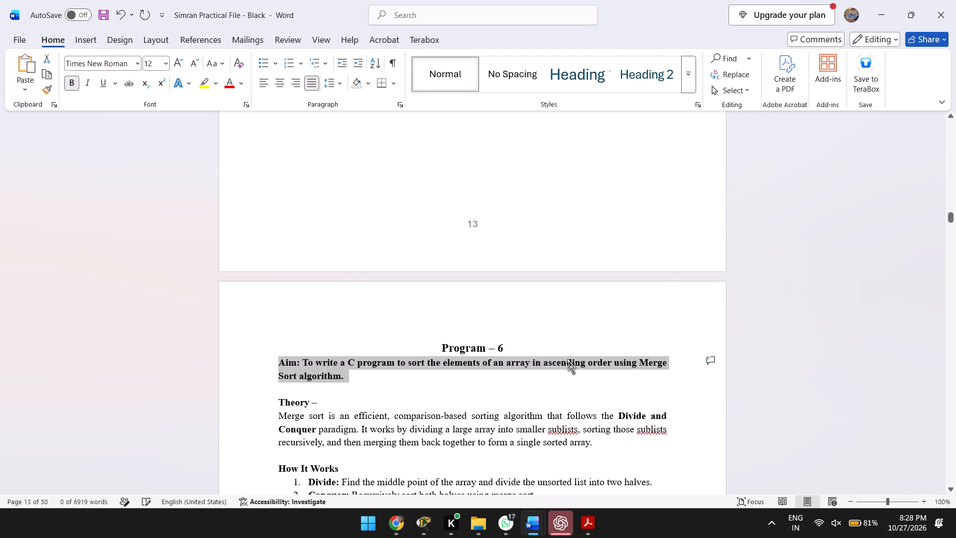
{"action": "scroll", "coordinate": [567, 359], "scroll_direction": "down", "scroll_amount": 1}
{"action": "scroll", "coordinate": [464, 368], "scroll_direction": "down", "scroll_amount": 1}
{"action": "left_click", "coordinate": [343, 378]}
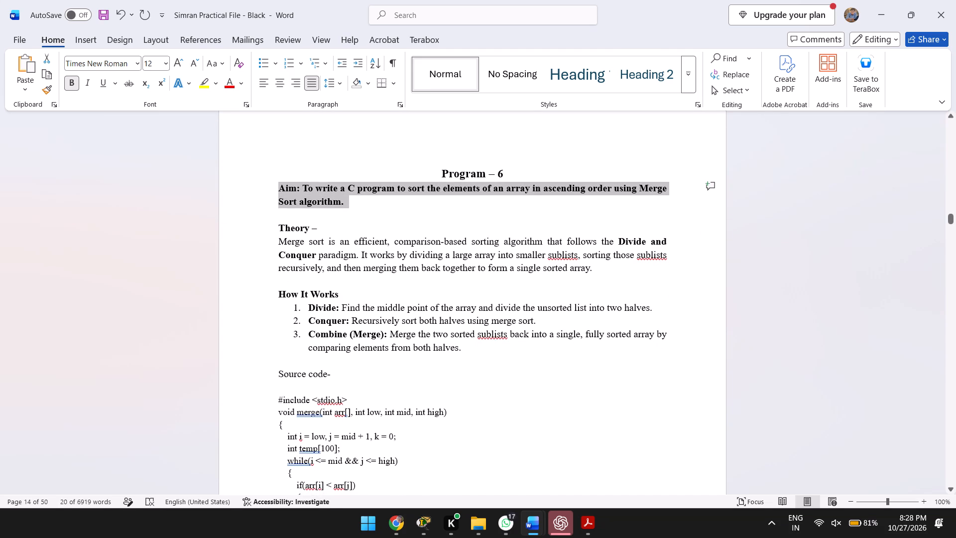
{"action": "key", "text": "BackSpace"}
{"action": "key", "text": "space"}
{"action": "type", "text": "-"}
{"action": "key", "text": "Return"}
{"action": "key", "text": "BackSpace"}
{"action": "key", "text": "ctrl+shift+Left"}
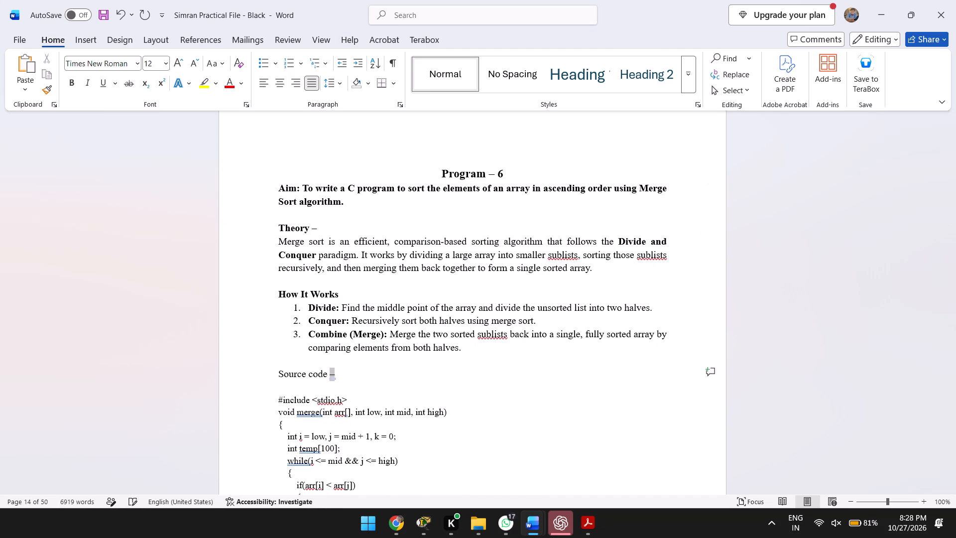
{"action": "key", "text": "ctrl+shift+Left"}
{"action": "key", "text": "ctrl+shift+Left"}
{"action": "key", "text": "ctrl+b"}
Remove the blank page and empty lines between the Program – 6 output and the Program – 7 heading.
{"action": "scroll", "coordinate": [380, 403], "scroll_direction": "down", "scroll_amount": 2}
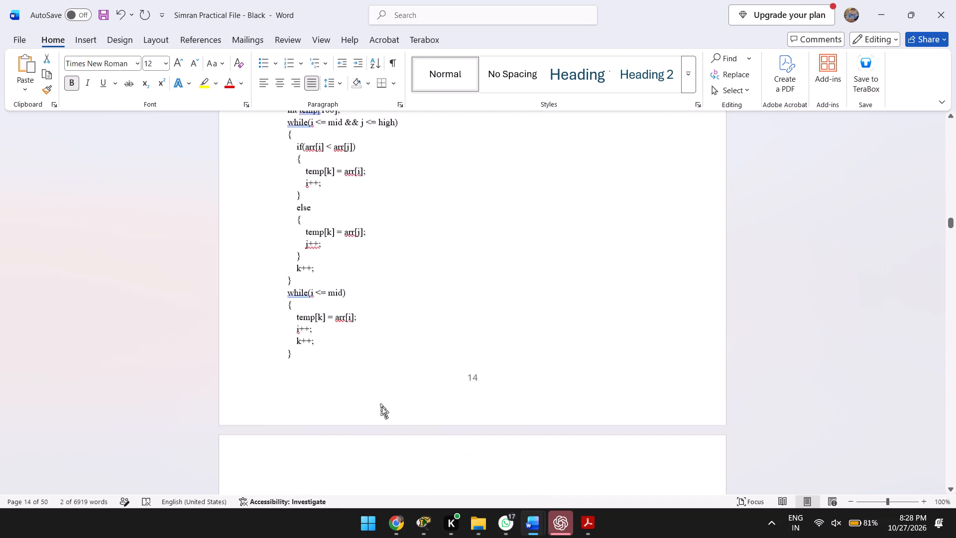
{"action": "scroll", "coordinate": [380, 403], "scroll_direction": "down", "scroll_amount": 4}
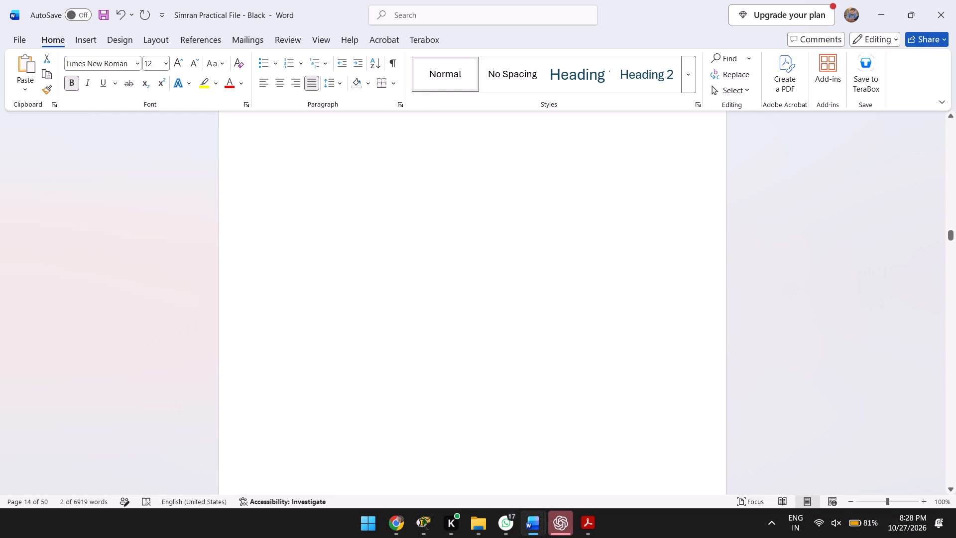
{"action": "scroll", "coordinate": [380, 403], "scroll_direction": "down", "scroll_amount": 2}
{"action": "left_click", "coordinate": [453, 157]}
{"action": "scroll", "coordinate": [453, 157], "scroll_direction": "up", "scroll_amount": 4}
{"action": "key", "text": "BackSpace"}
{"action": "key", "text": "BackSpace"}
{"action": "key", "text": "BackSpace"}
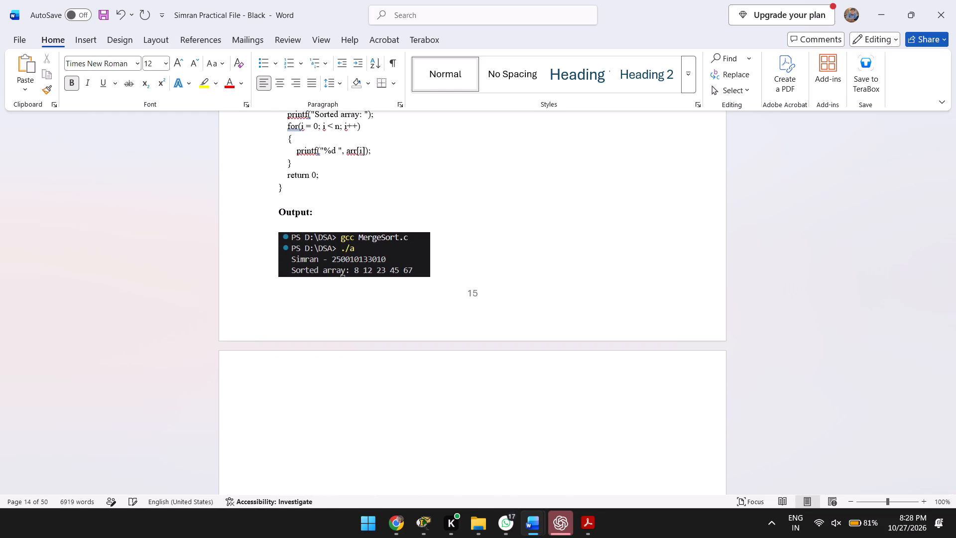
{"action": "scroll", "coordinate": [476, 389], "scroll_direction": "down", "scroll_amount": 1}
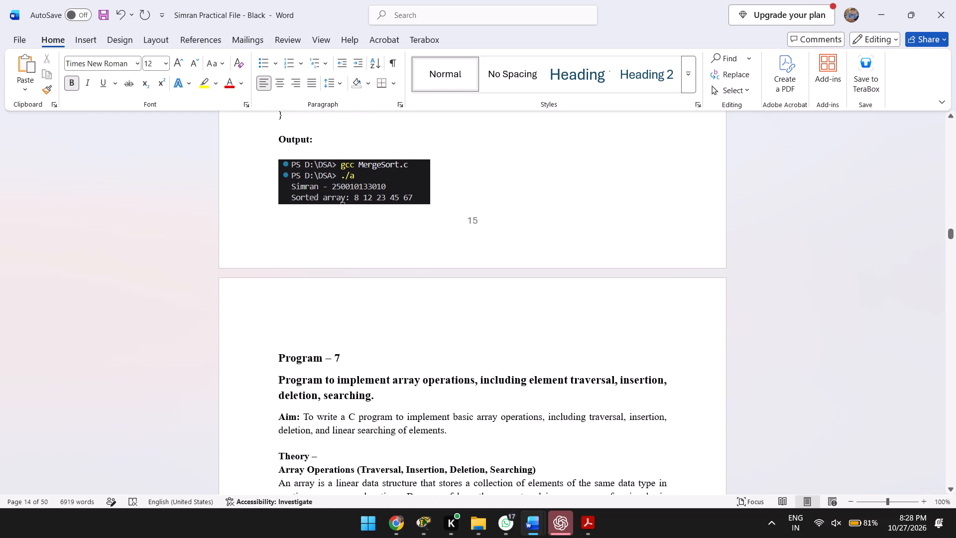
{"action": "key", "text": "BackSpace"}
Centre the Program – 7 heading.
{"action": "left_click", "coordinate": [280, 338]}
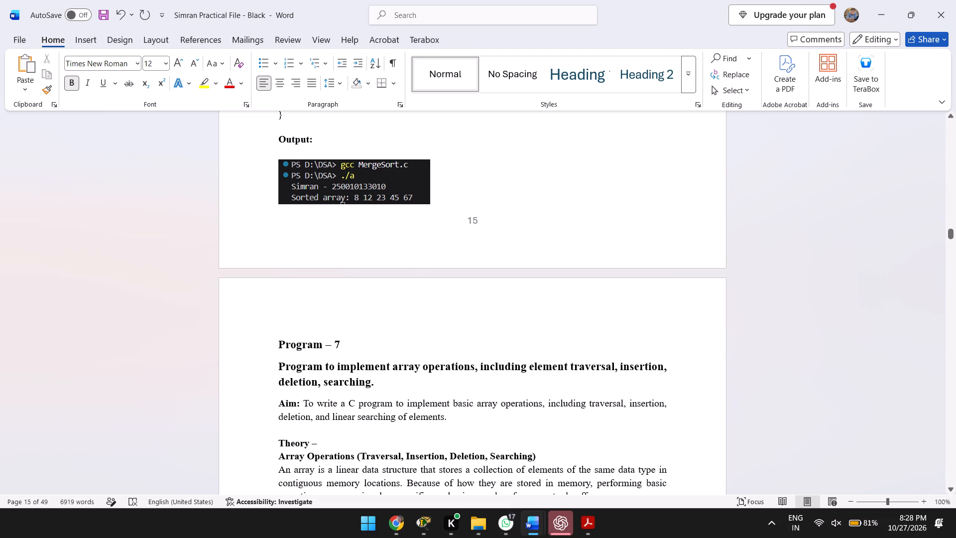
{"action": "left_click", "coordinate": [278, 88]}
Delete the title line "Program to implement array operations, including element traversal, insertion, deletion, searching." under the Program – 7 heading.
{"action": "scroll", "coordinate": [351, 259], "scroll_direction": "down", "scroll_amount": 1}
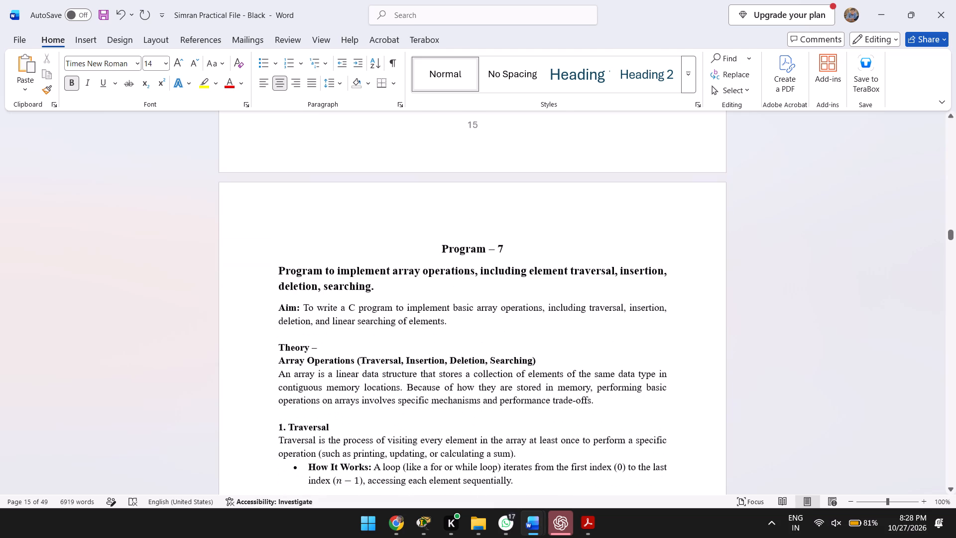
{"action": "left_click", "coordinate": [371, 273]}
{"action": "left_click", "coordinate": [382, 274]}
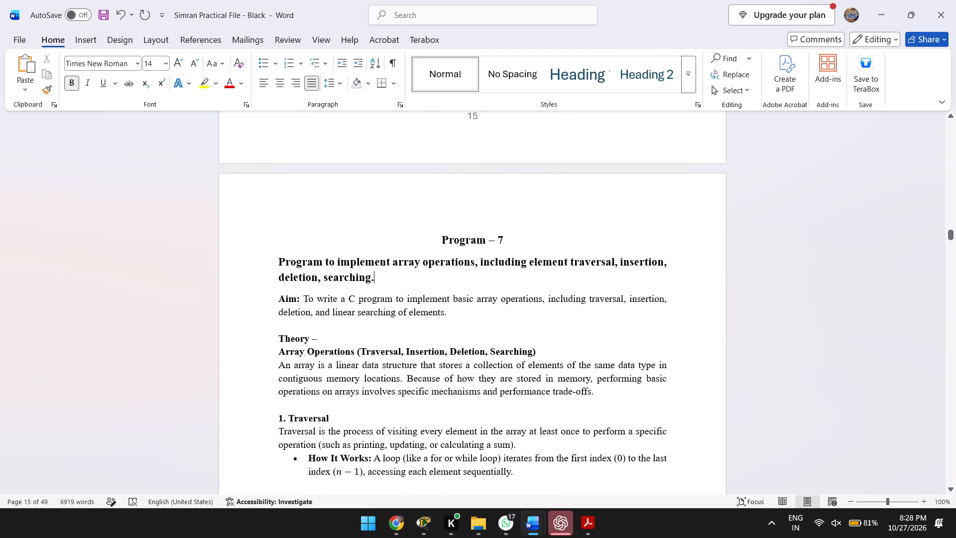
{"action": "key", "text": "ctrl+shift+Up"}
{"action": "key", "text": "ctrl+BackSpace"}
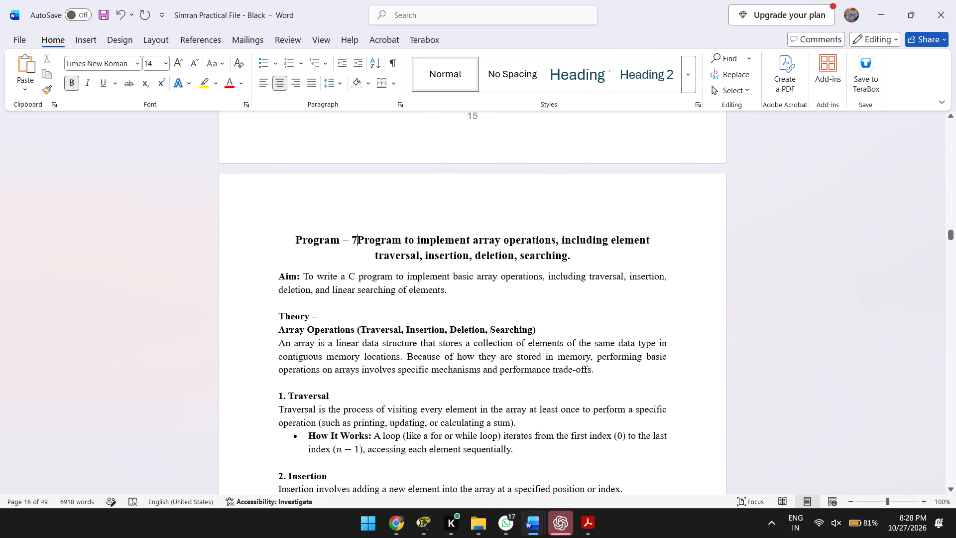
{"action": "key", "text": "ctrl+z"}
{"action": "key", "text": "ctrl+BackSpace"}
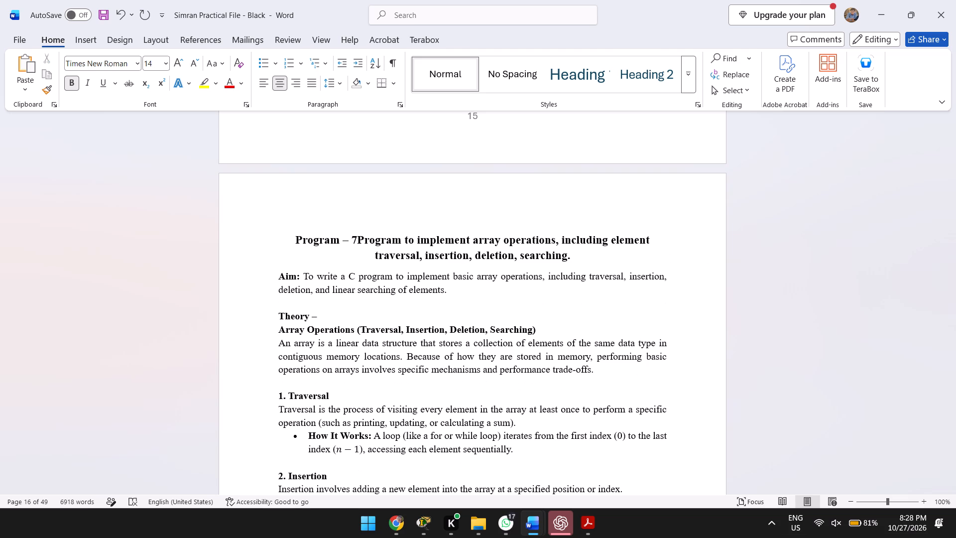
{"action": "key", "text": "ctrl+z"}
{"action": "key", "text": "BackSpace"}
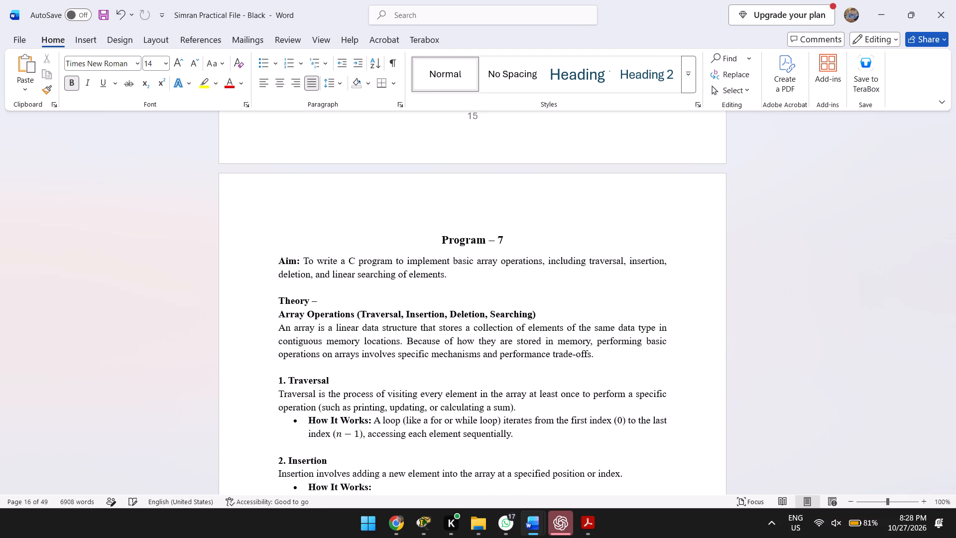
Make the entire Aim paragraph of Program – 7 bold.
{"action": "key", "text": "ctrl+shift+Down"}
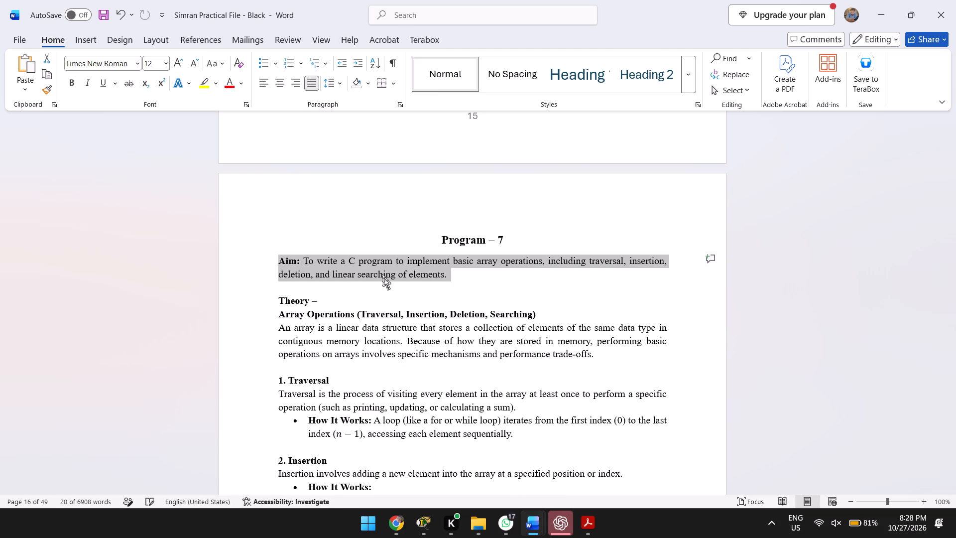
{"action": "key", "text": "ctrl+b"}
{"action": "key", "text": "ctrl+b"}
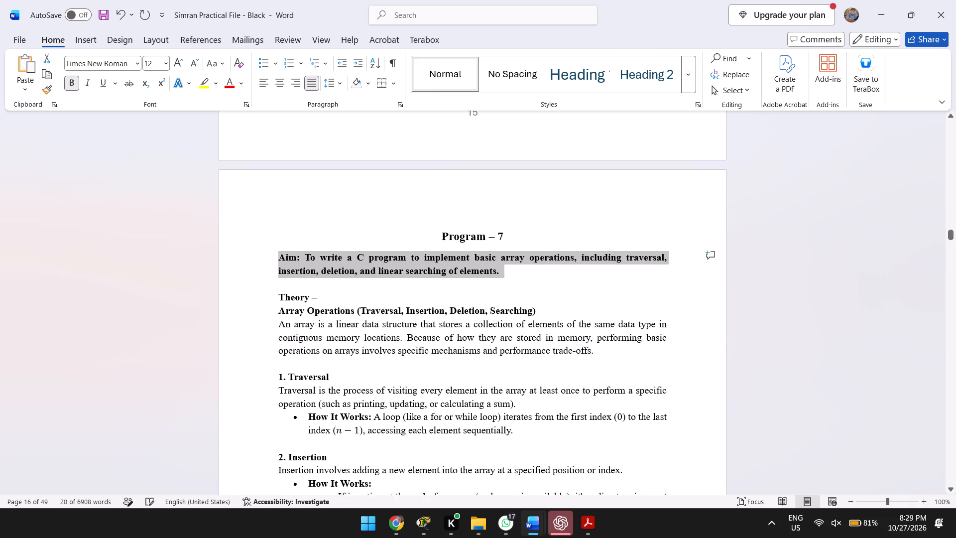
Change the Program – 7 source code heading to "Source code –" with a spaced dash, and make it bold.
{"action": "scroll", "coordinate": [437, 336], "scroll_direction": "down", "scroll_amount": 4}
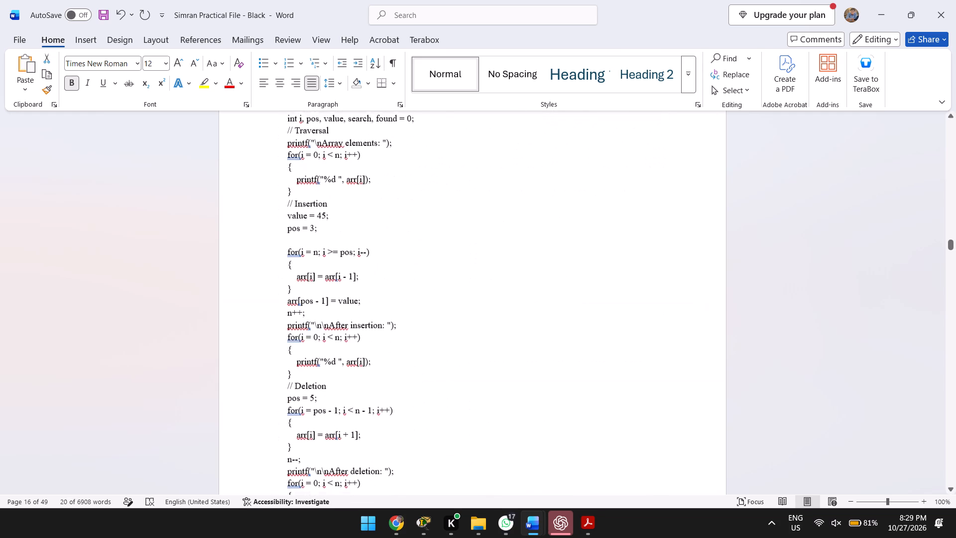
{"action": "scroll", "coordinate": [437, 336], "scroll_direction": "up", "scroll_amount": 1}
{"action": "scroll", "coordinate": [345, 215], "scroll_direction": "up", "scroll_amount": 1}
{"action": "left_click", "coordinate": [341, 166]}
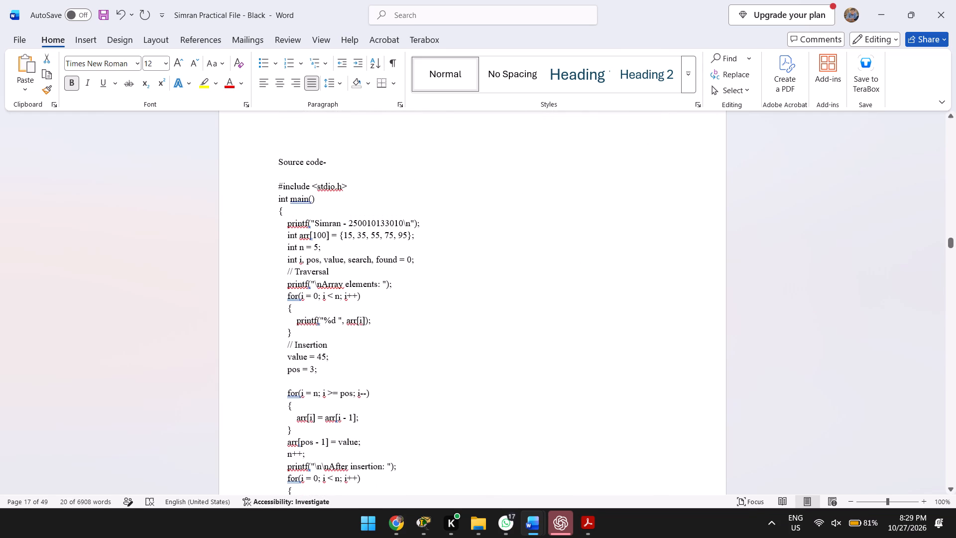
{"action": "key", "text": "BackSpace"}
{"action": "key", "text": "space"}
{"action": "type", "text": "-"}
{"action": "key", "text": "Return"}
{"action": "key", "text": "BackSpace"}
{"action": "key", "text": "ctrl+shift+Left"}
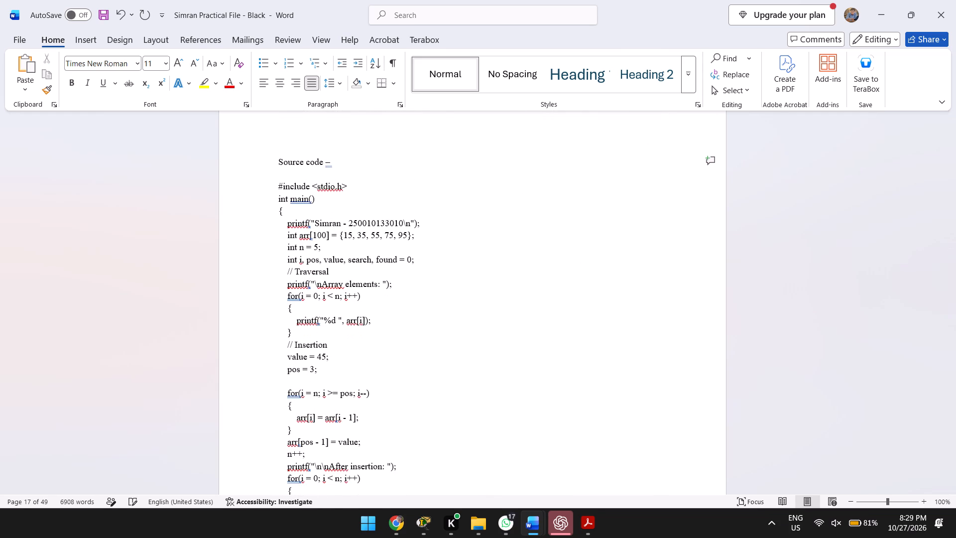
{"action": "key", "text": "ctrl+shift+Left"}
{"action": "key", "text": "ctrl+shift+Left"}
{"action": "key", "text": "ctrl+b"}
Delete the title line "Write a program to add two matrices using 2D Array." under the Program – 8 heading.
{"action": "scroll", "coordinate": [389, 267], "scroll_direction": "down", "scroll_amount": 2}
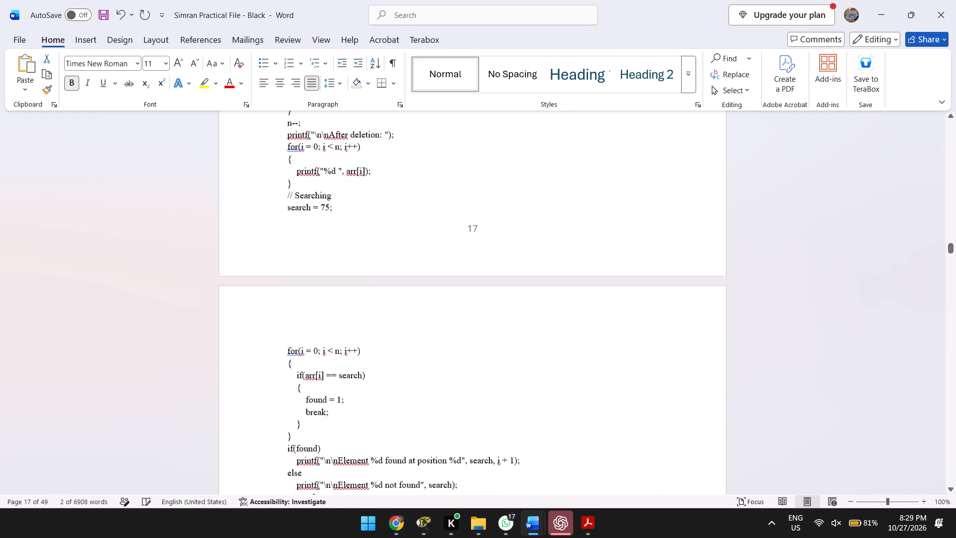
{"action": "scroll", "coordinate": [389, 267], "scroll_direction": "down", "scroll_amount": 2}
{"action": "scroll", "coordinate": [431, 291], "scroll_direction": "down", "scroll_amount": 1}
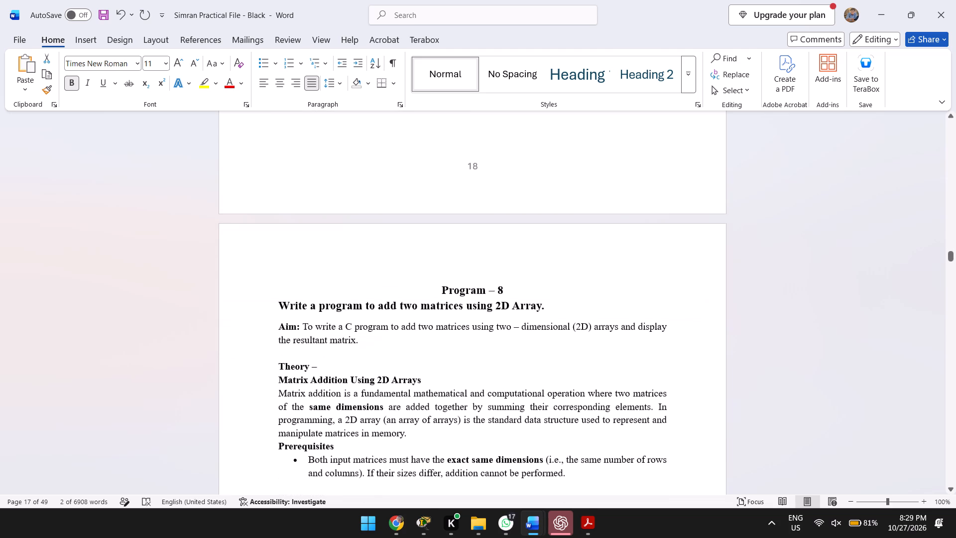
{"action": "left_click", "coordinate": [551, 298]}
{"action": "key", "text": "ctrl+shift+Up"}
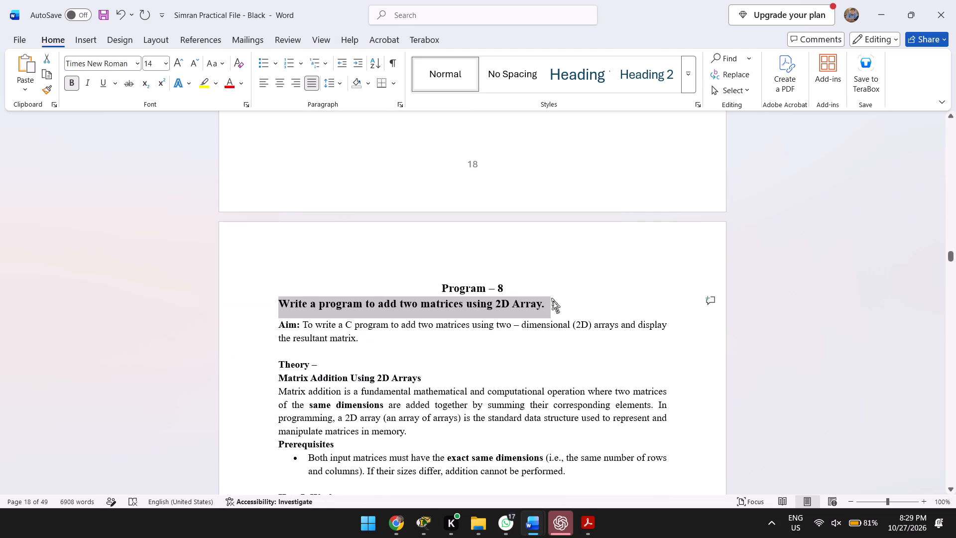
{"action": "key", "text": "BackSpace"}
Make the entire Aim paragraph of Program – 8 bold.
{"action": "key", "text": "ctrl+shift+Down"}
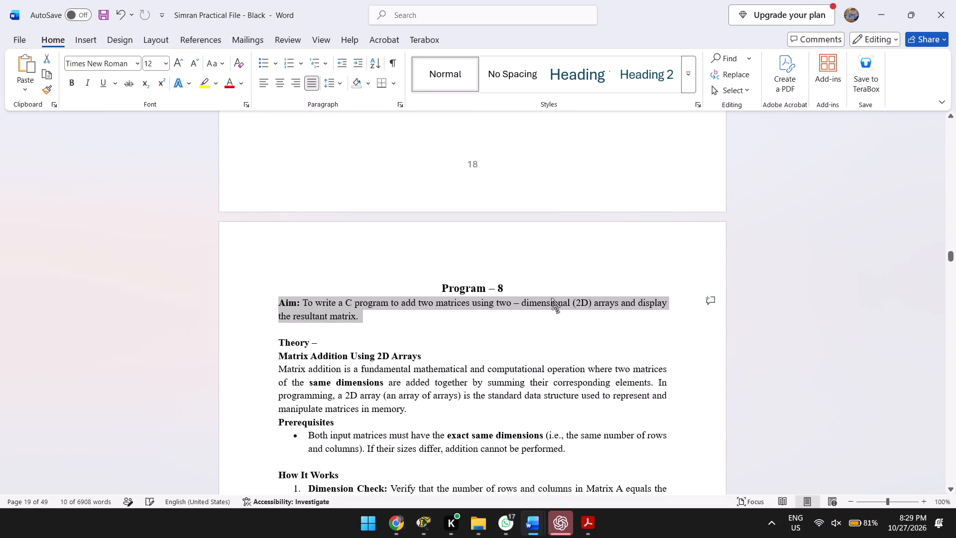
{"action": "key", "text": "ctrl+b"}
{"action": "key", "text": "ctrl+b"}
Change the Program – 8 source code heading to "Source code –" with a spaced dash, and make it bold.
{"action": "scroll", "coordinate": [526, 414], "scroll_direction": "down", "scroll_amount": 2}
{"action": "left_click_drag", "start_coordinate": [337, 273], "coordinate": [337, 291]}
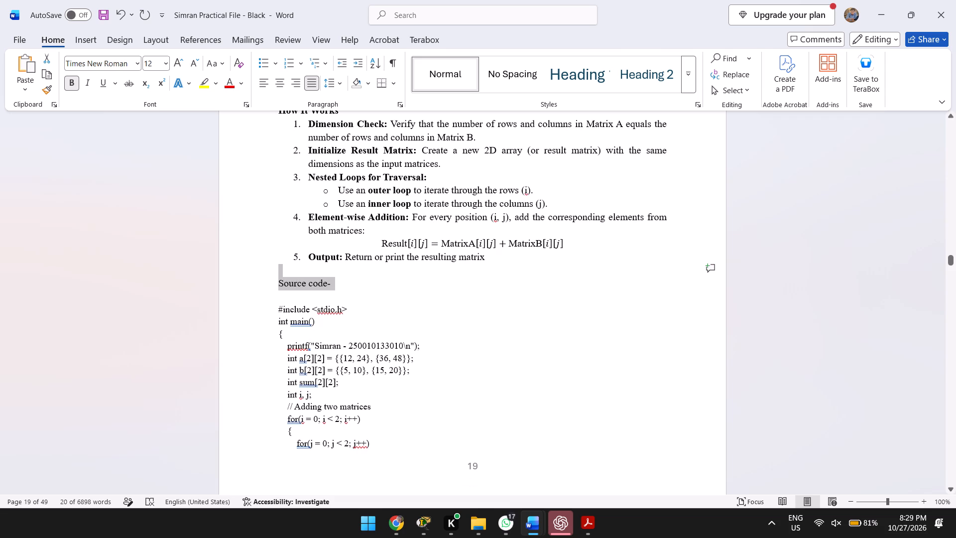
{"action": "left_click", "coordinate": [337, 287]}
{"action": "key", "text": "BackSpace"}
{"action": "key", "text": "space"}
{"action": "type", "text": "-"}
{"action": "key", "text": "Return"}
{"action": "key", "text": "BackSpace"}
{"action": "key", "text": "ctrl+Left"}
{"action": "key", "text": "ctrl+Left"}
{"action": "key", "text": "ctrl+shift+Left"}
{"action": "key", "text": "Right"}
{"action": "key", "text": "ctrl+Right"}
{"action": "key", "text": "Right"}
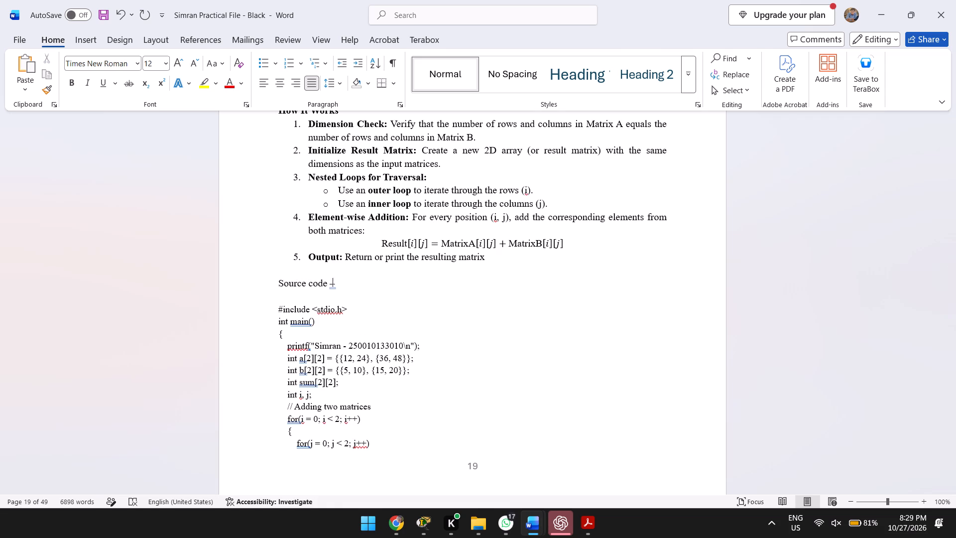
{"action": "key", "text": "ctrl+shift+Left"}
{"action": "key", "text": "ctrl+shift+Left"}
{"action": "key", "text": "ctrl+shift+Left"}
{"action": "key", "text": "ctrl+b"}
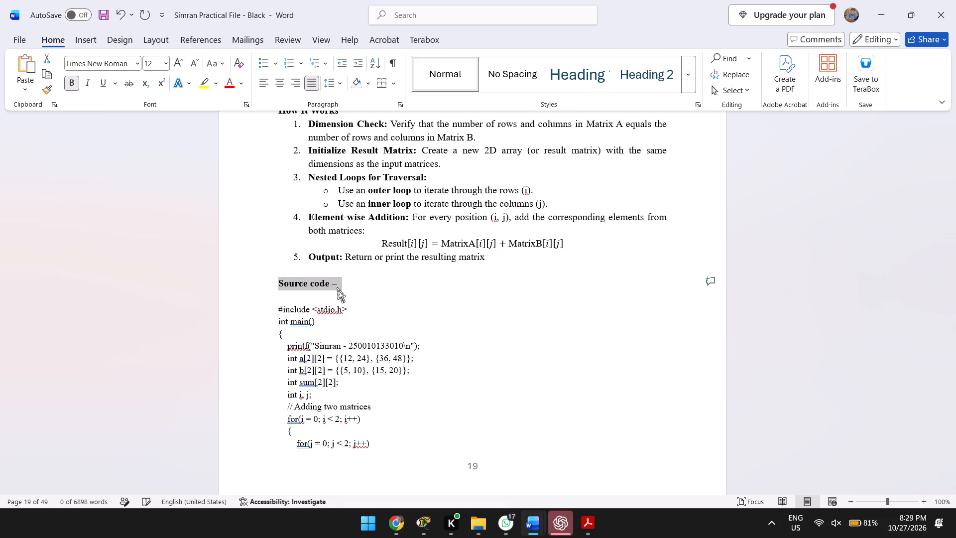
Delete the title line "Write a program to the maximum and minimum elements in an array." under the Program – 9 heading.
{"action": "scroll", "coordinate": [387, 358], "scroll_direction": "down", "scroll_amount": 5}
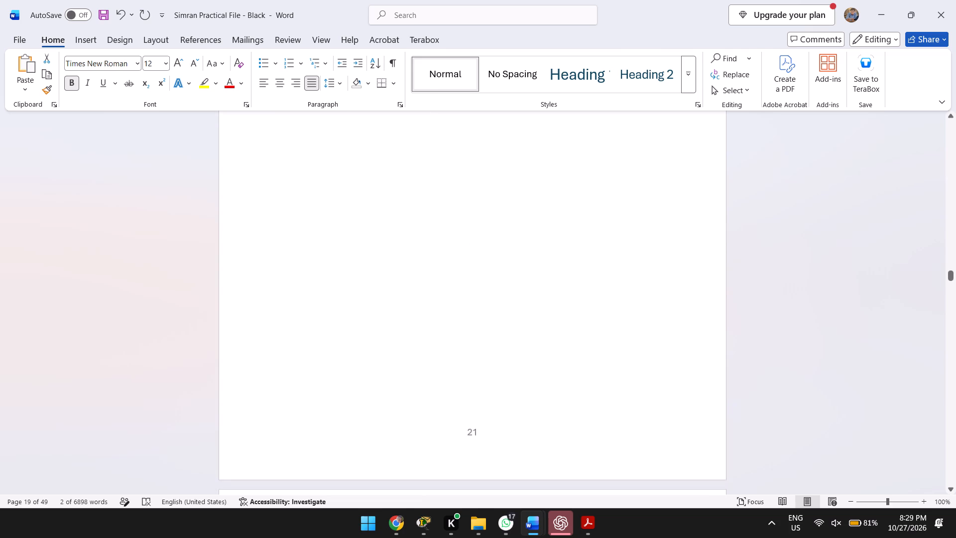
{"action": "scroll", "coordinate": [387, 358], "scroll_direction": "down", "scroll_amount": 2}
{"action": "scroll", "coordinate": [481, 320], "scroll_direction": "down", "scroll_amount": 1}
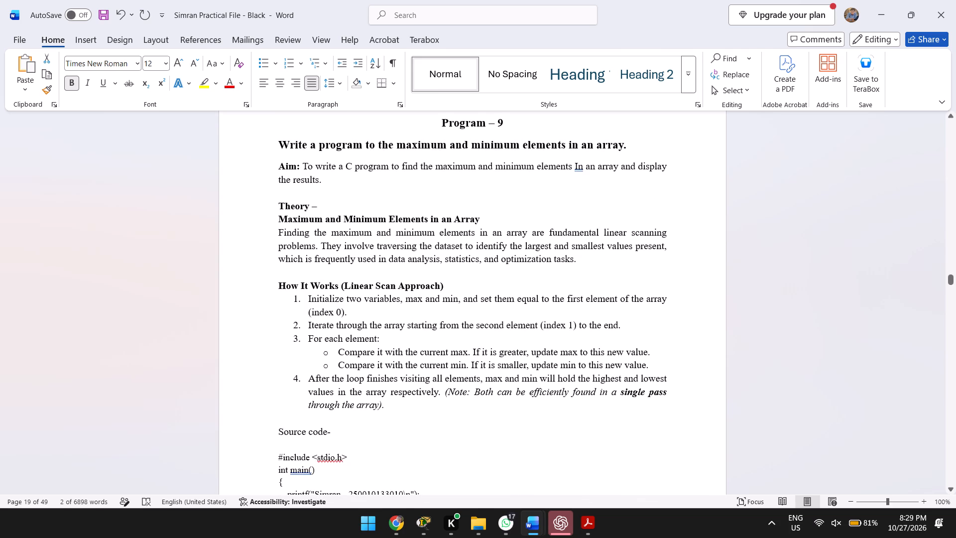
{"action": "left_click", "coordinate": [631, 148]}
{"action": "key", "text": "ctrl+BackSpace"}
{"action": "key", "text": "ctrl+Down"}
{"action": "key", "text": "ctrl+Up"}
{"action": "key", "text": "ctrl+Up"}
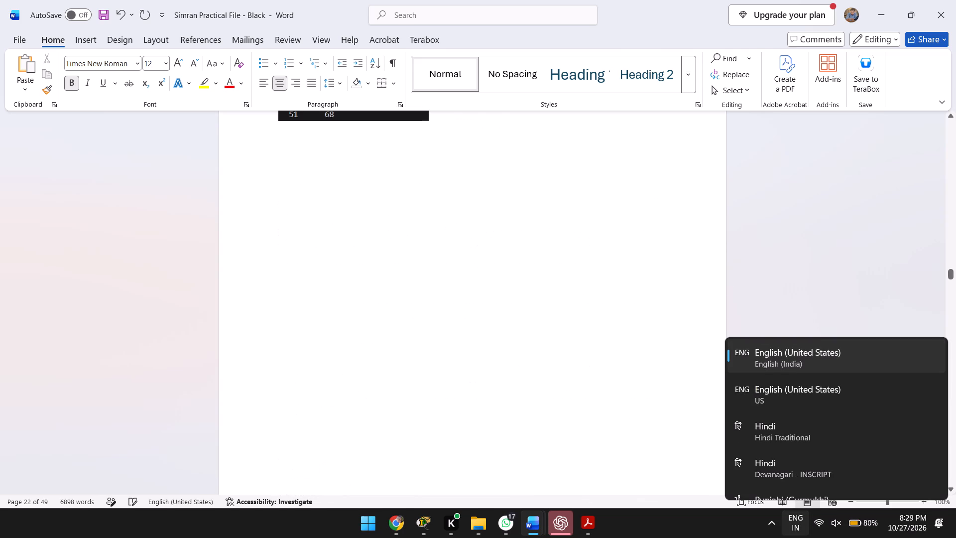
{"action": "scroll", "coordinate": [631, 148], "scroll_direction": "down", "scroll_amount": 2}
{"action": "left_click", "coordinate": [638, 263]}
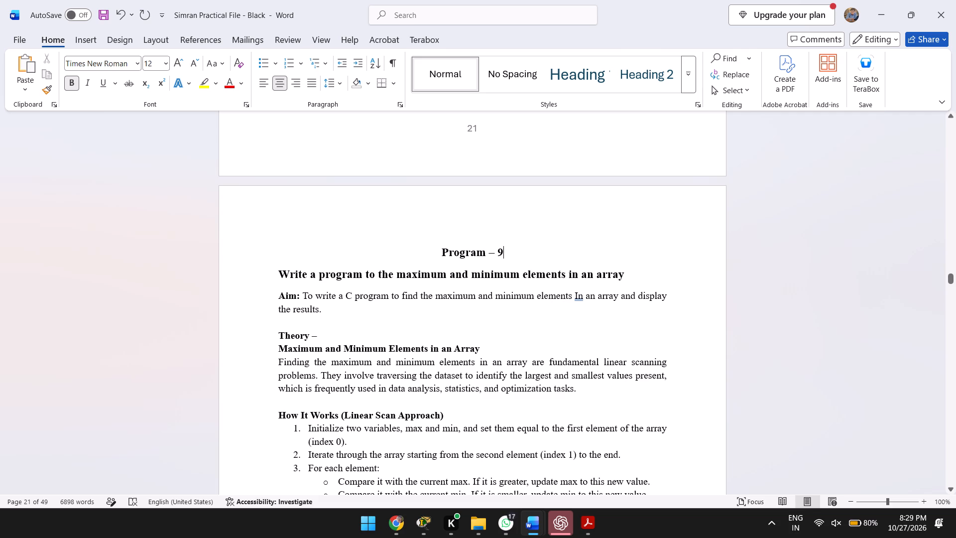
{"action": "key", "text": "Down"}
{"action": "key", "text": "ctrl+Right"}
{"action": "key", "text": "ctrl+Right"}
{"action": "key", "text": "ctrl+Right"}
{"action": "key", "text": "ctrl+Right"}
{"action": "key", "text": "ctrl+Right"}
{"action": "key", "text": "ctrl+shift+Up"}
{"action": "key", "text": "BackSpace"}
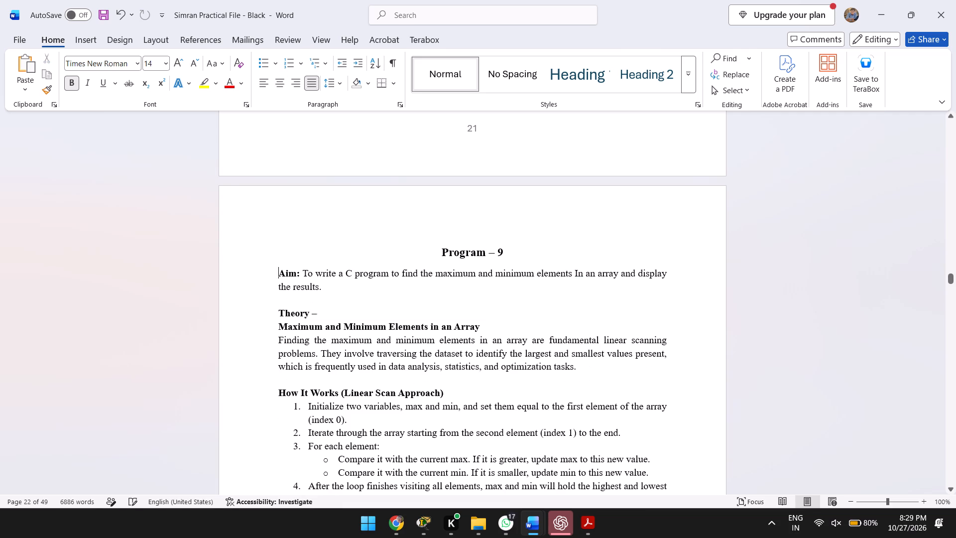
Make the entire Aim paragraph of Program – 9 bold.
{"action": "key", "text": "ctrl+shift+Down"}
{"action": "key", "text": "ctrl+b"}
{"action": "key", "text": "ctrl+b"}
Change the Program – 9 source code heading to "Source code –" with a spaced dash, and make it bold.
{"action": "scroll", "coordinate": [644, 310], "scroll_direction": "down", "scroll_amount": 1}
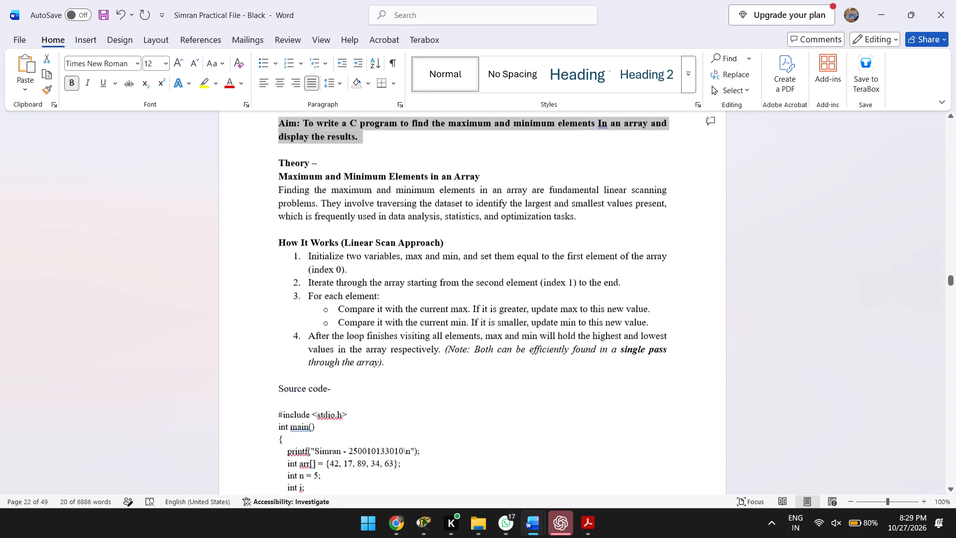
{"action": "scroll", "coordinate": [644, 310], "scroll_direction": "down", "scroll_amount": 1}
{"action": "left_click", "coordinate": [335, 235]}
{"action": "key", "text": "BackSpace"}
{"action": "key", "text": "space"}
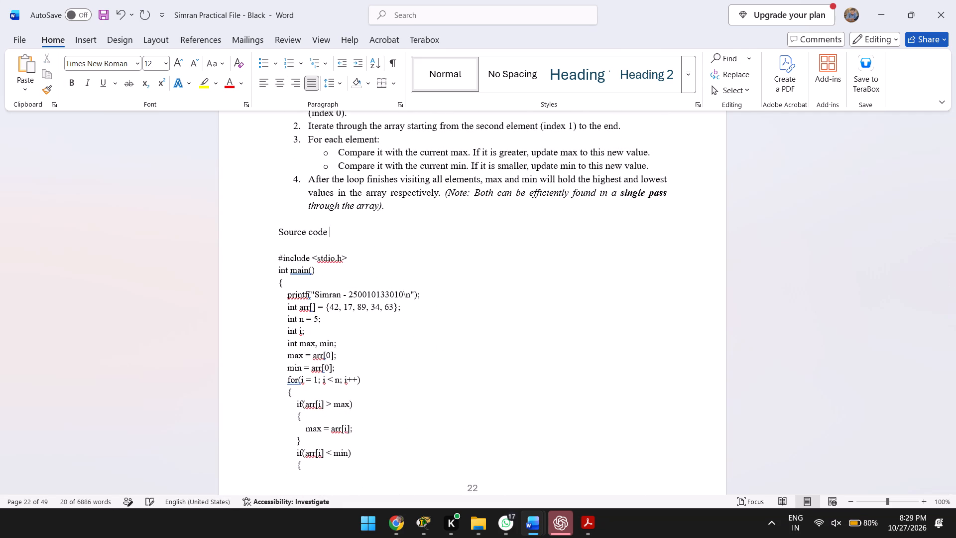
{"action": "type", "text": "-"}
{"action": "key", "text": "Return"}
{"action": "key", "text": "BackSpace"}
{"action": "key", "text": "ctrl+shift+Left"}
{"action": "key", "text": "ctrl+shift+Left"}
{"action": "key", "text": "ctrl+shift+Left"}
{"action": "key", "text": "ctrl+b"}
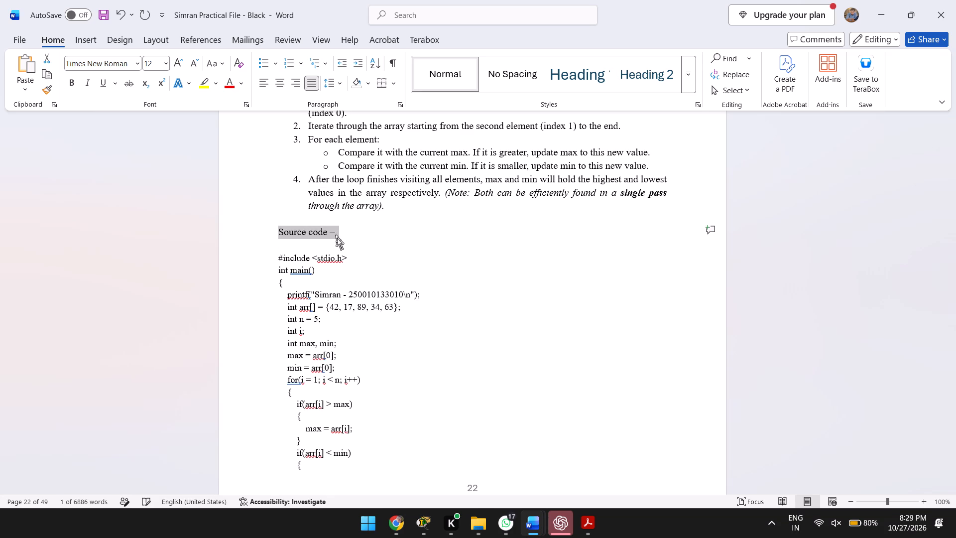
Delete the title "Write a program to implement stack operations such as PUSH, POP, DIPLAY, Overflow and Underflow using array." under Program – 10.
{"action": "scroll", "coordinate": [364, 342], "scroll_direction": "down", "scroll_amount": 2}
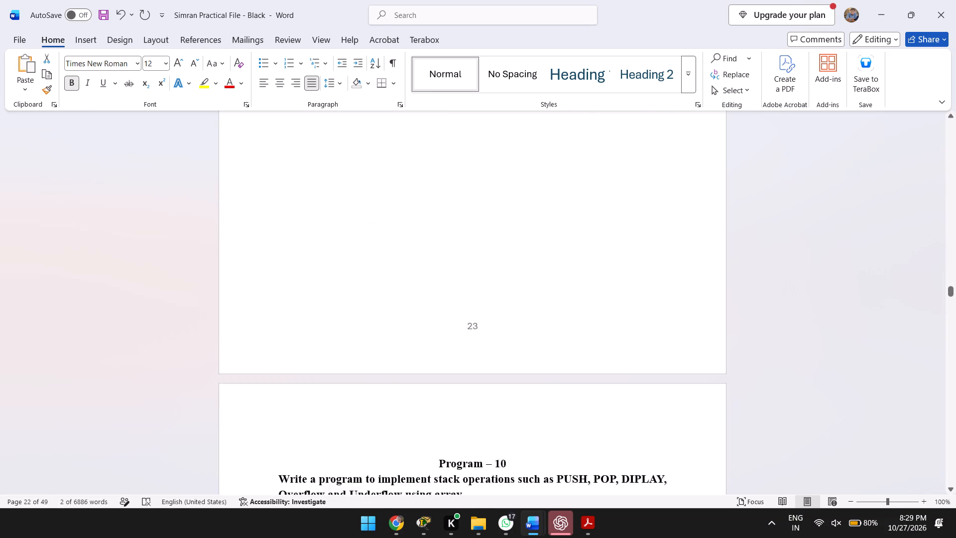
{"action": "scroll", "coordinate": [364, 342], "scroll_direction": "down", "scroll_amount": 1}
{"action": "left_click", "coordinate": [481, 329]}
{"action": "key", "text": "ctrl+shift+Up"}
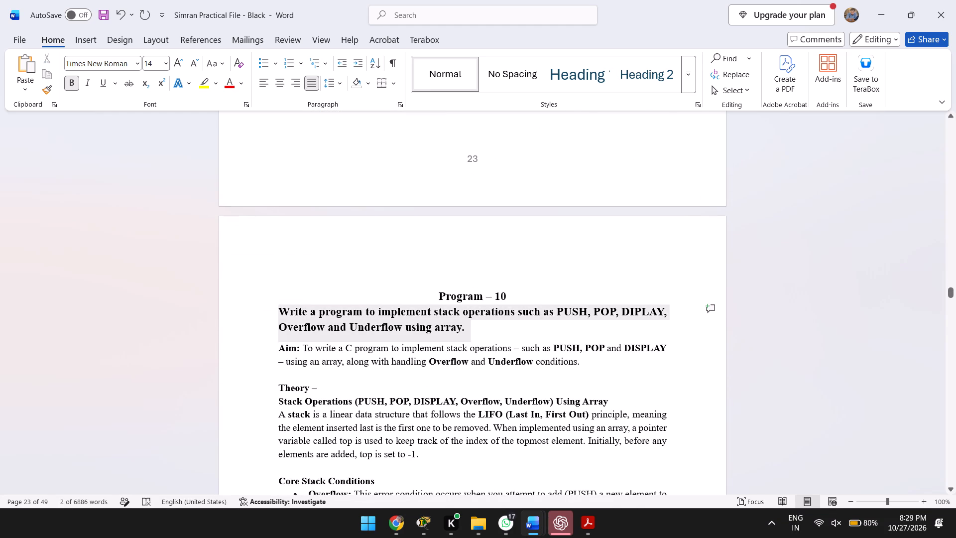
{"action": "key", "text": "BackSpace"}
Make the entire Aim paragraph of Program – 10 bold.
{"action": "key", "text": "ctrl+shift+Down"}
{"action": "key", "text": "ctrl+b"}
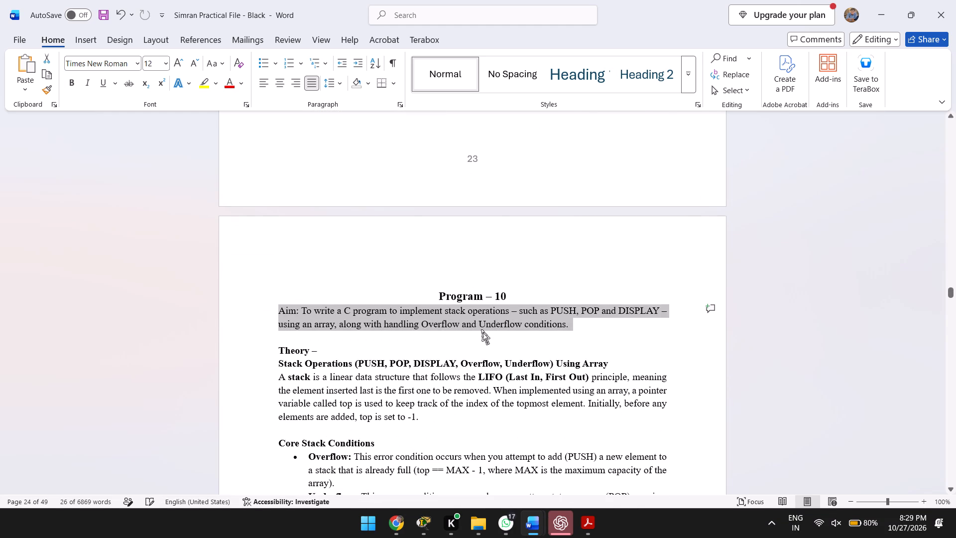
{"action": "key", "text": "ctrl+b"}
Insert a blank line above the source code heading of Program – 10.
{"action": "scroll", "coordinate": [489, 365], "scroll_direction": "down", "scroll_amount": 1}
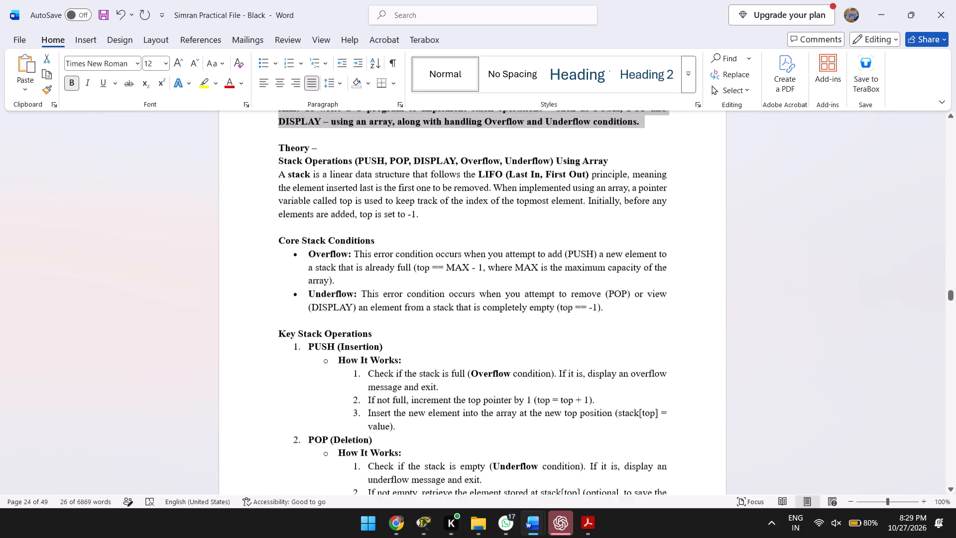
{"action": "scroll", "coordinate": [489, 365], "scroll_direction": "down", "scroll_amount": 1}
{"action": "scroll", "coordinate": [417, 374], "scroll_direction": "down", "scroll_amount": 2}
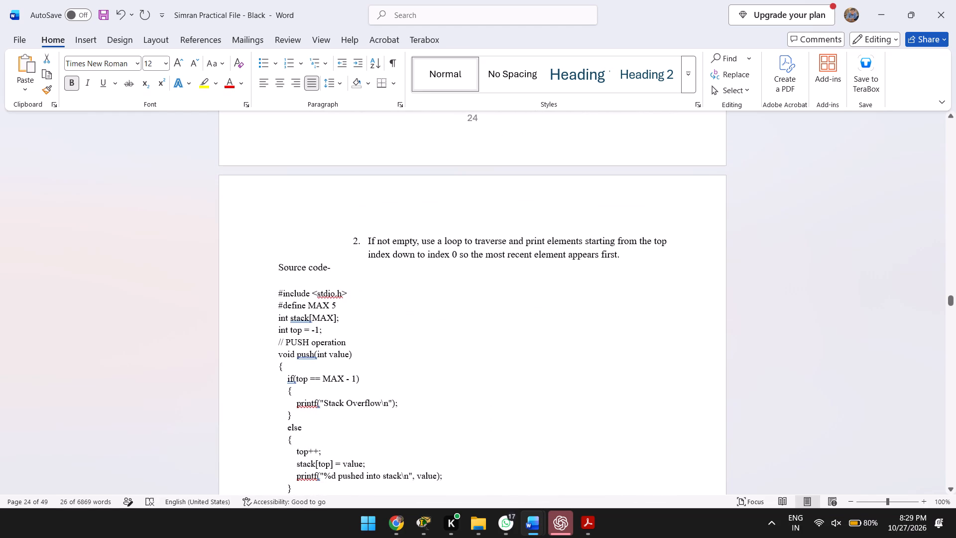
{"action": "left_click", "coordinate": [351, 269]}
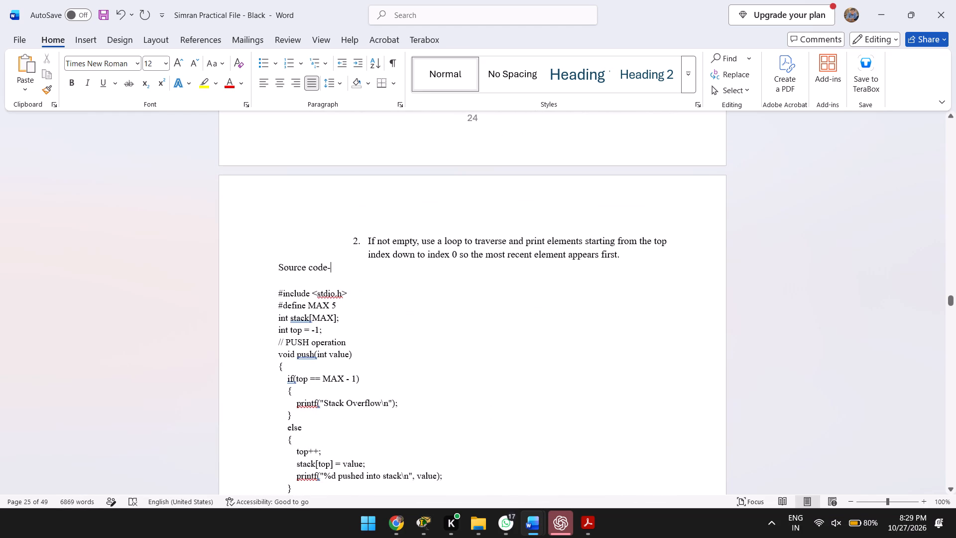
{"action": "left_click", "coordinate": [275, 268]}
{"action": "key", "text": "Return"}
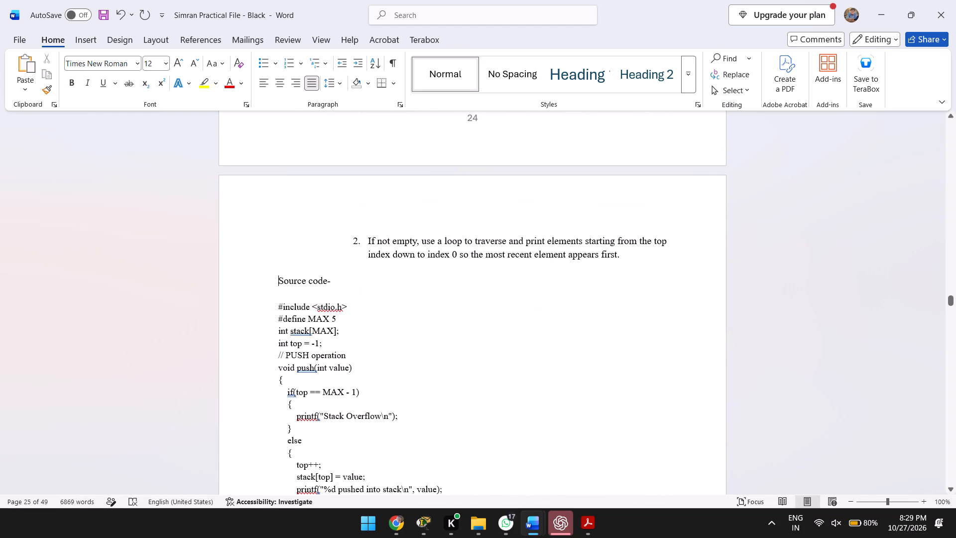
Change the Program – 10 source code heading to "Source code –" with a spaced dash, and make it bold.
{"action": "left_click", "coordinate": [342, 282]}
{"action": "key", "text": "BackSpace"}
{"action": "key", "text": "space"}
{"action": "type", "text": "-"}
{"action": "key", "text": "Return"}
{"action": "key", "text": "BackSpace"}
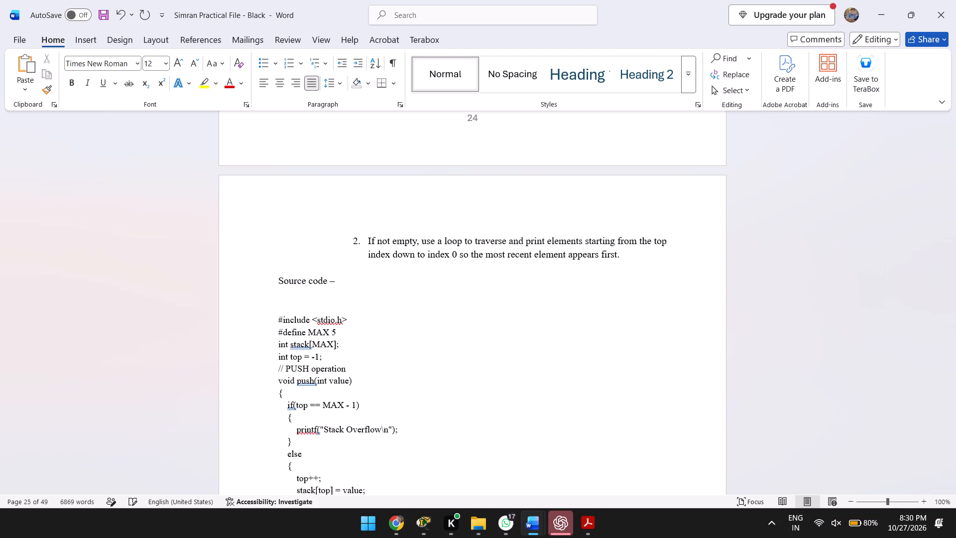
{"action": "key", "text": "ctrl+shift+Left"}
{"action": "key", "text": "ctrl+shift+Left"}
{"action": "key", "text": "ctrl+shift+Left"}
{"action": "key", "text": "ctrl+b"}
Delete the linked list insertion title line and its three numbered items under the Program – 11 heading.
{"action": "scroll", "coordinate": [452, 397], "scroll_direction": "down", "scroll_amount": 2}
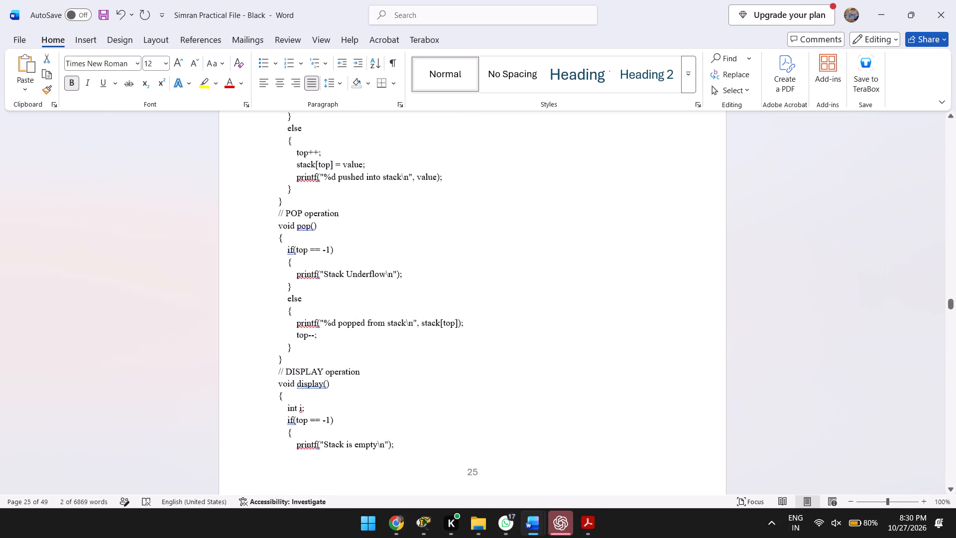
{"action": "scroll", "coordinate": [452, 397], "scroll_direction": "down", "scroll_amount": 5}
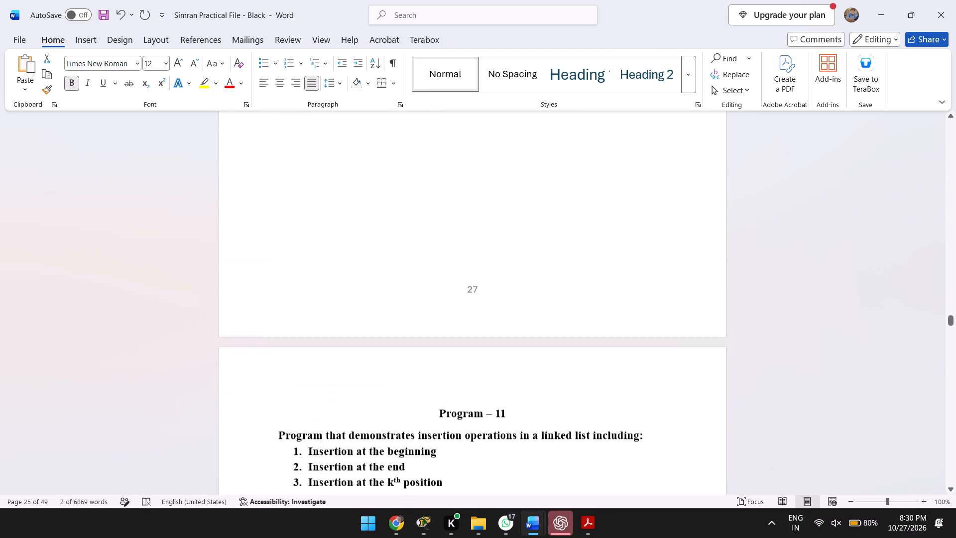
{"action": "scroll", "coordinate": [452, 397], "scroll_direction": "down", "scroll_amount": 1}
{"action": "scroll", "coordinate": [438, 356], "scroll_direction": "down", "scroll_amount": 1}
{"action": "left_click", "coordinate": [453, 328]}
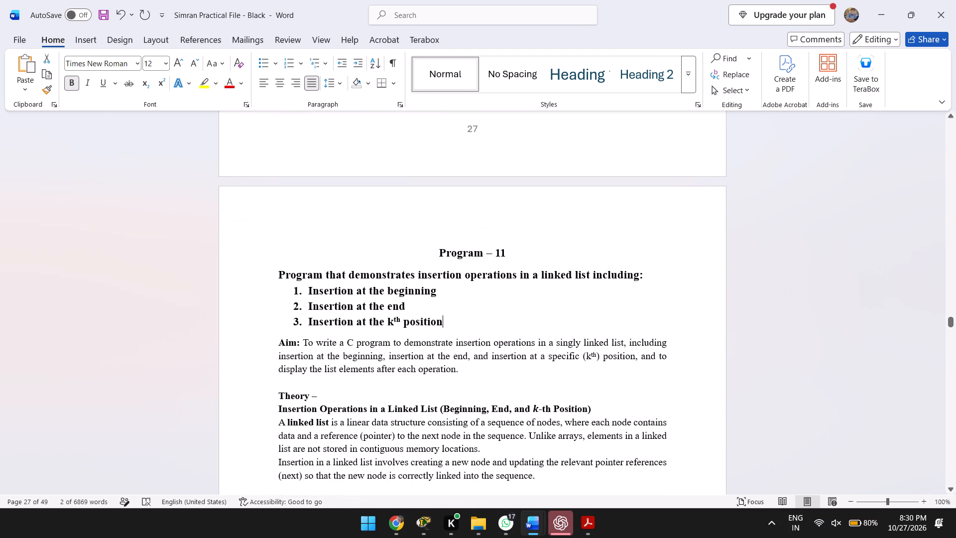
{"action": "key", "text": "ctrl+shift+Up"}
{"action": "key", "text": "ctrl+shift+Up"}
{"action": "key", "text": "ctrl+shift+Up"}
{"action": "key", "text": "ctrl+shift+Up"}
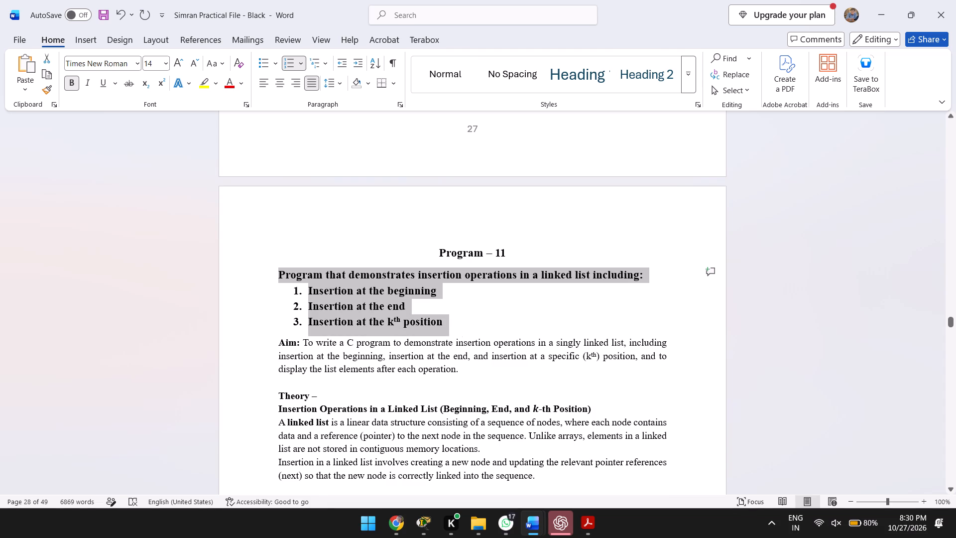
{"action": "key", "text": "BackSpace"}
Make the entire Aim paragraph of Program – 11 bold.
{"action": "key", "text": "ctrl+shift+Down"}
{"action": "key", "text": "ctrl+b"}
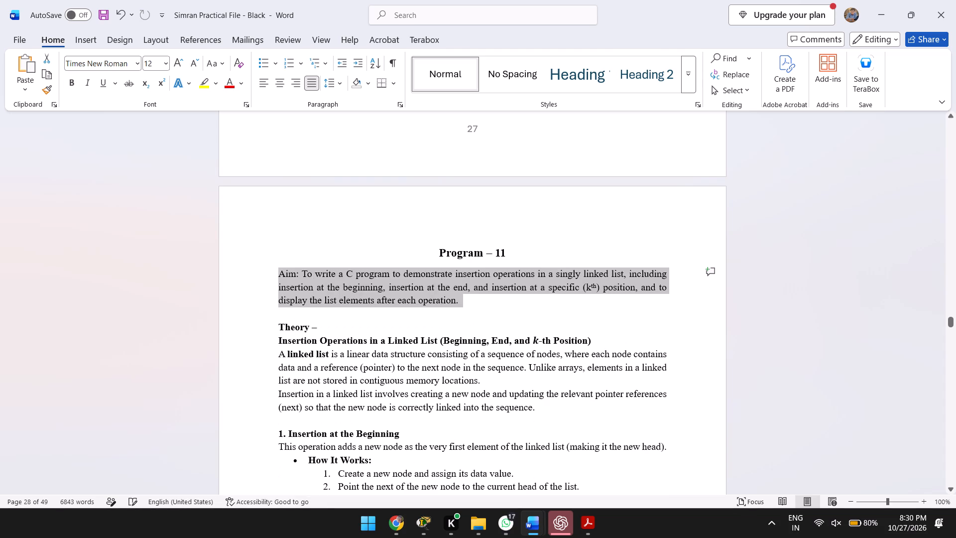
{"action": "key", "text": "ctrl+b"}
Change the Program – 11 source code heading to "Source code –" with a spaced dash, and make it bold.
{"action": "scroll", "coordinate": [459, 368], "scroll_direction": "down", "scroll_amount": 2}
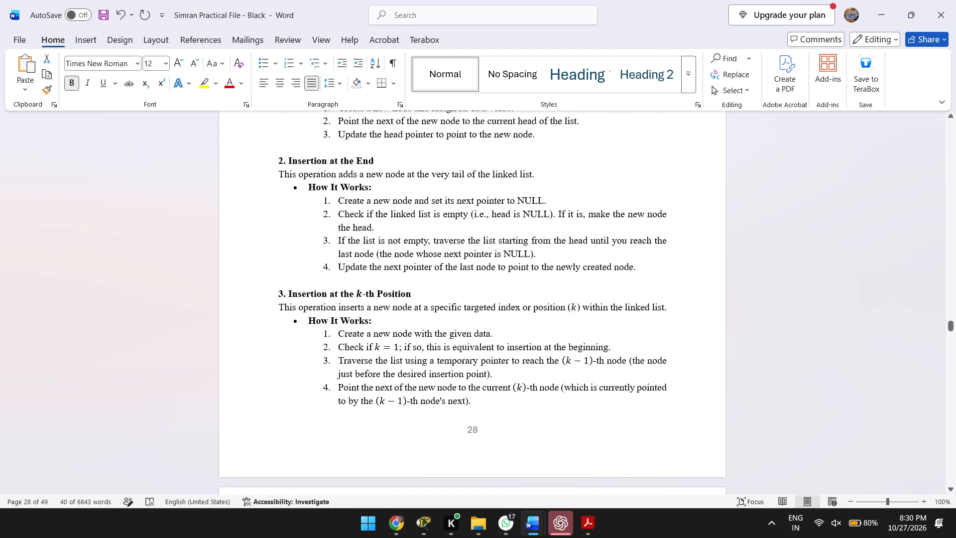
{"action": "scroll", "coordinate": [459, 368], "scroll_direction": "down", "scroll_amount": 1}
{"action": "left_click", "coordinate": [342, 179]}
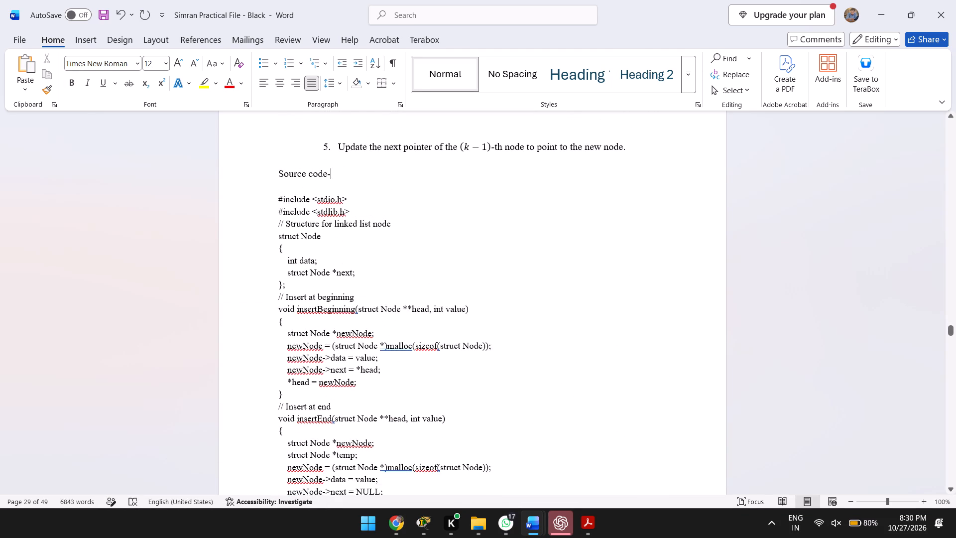
{"action": "key", "text": "BackSpace"}
{"action": "key", "text": "space"}
{"action": "type", "text": "-"}
{"action": "key", "text": "Return"}
{"action": "key", "text": "BackSpace"}
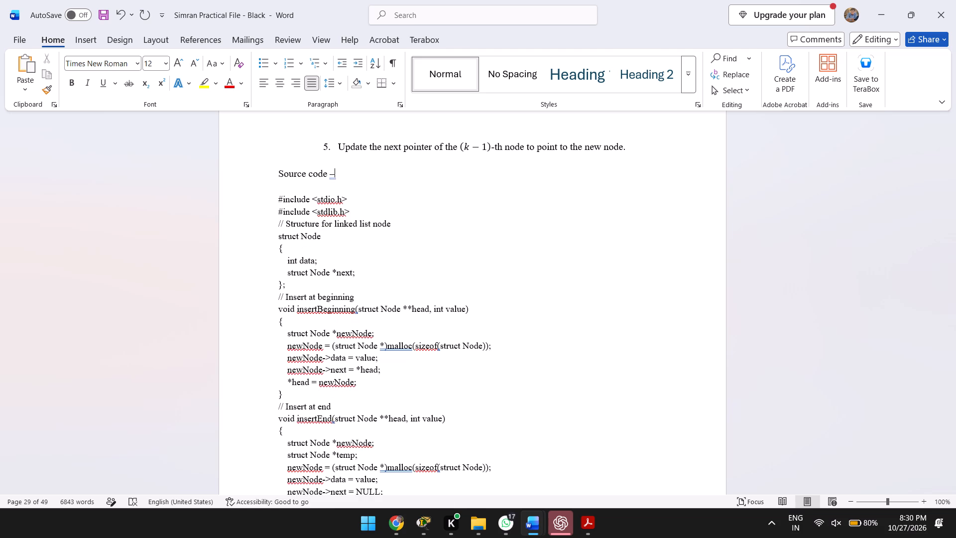
{"action": "key", "text": "ctrl+shift+Left"}
{"action": "key", "text": "ctrl+shift+Left"}
{"action": "key", "text": "ctrl+shift+Left"}
{"action": "key", "text": "ctrl+b"}
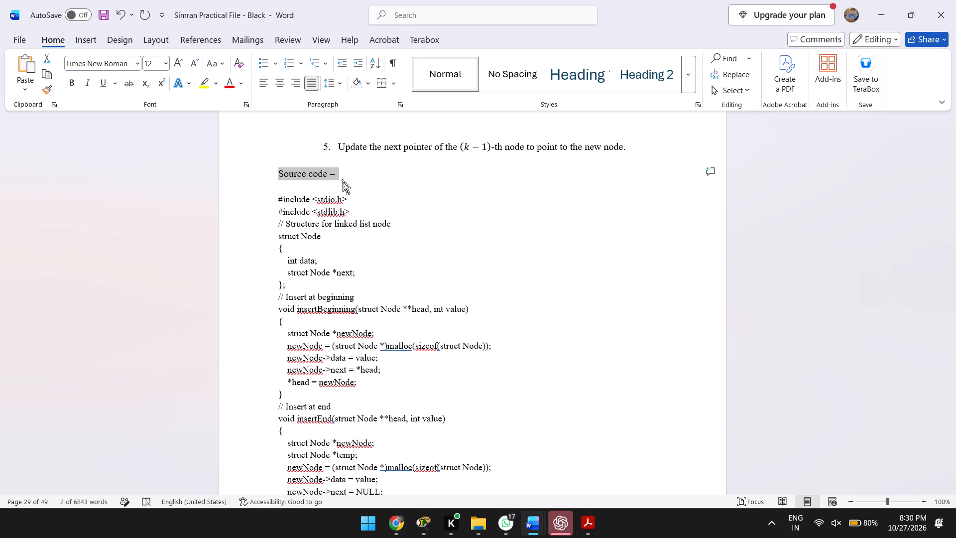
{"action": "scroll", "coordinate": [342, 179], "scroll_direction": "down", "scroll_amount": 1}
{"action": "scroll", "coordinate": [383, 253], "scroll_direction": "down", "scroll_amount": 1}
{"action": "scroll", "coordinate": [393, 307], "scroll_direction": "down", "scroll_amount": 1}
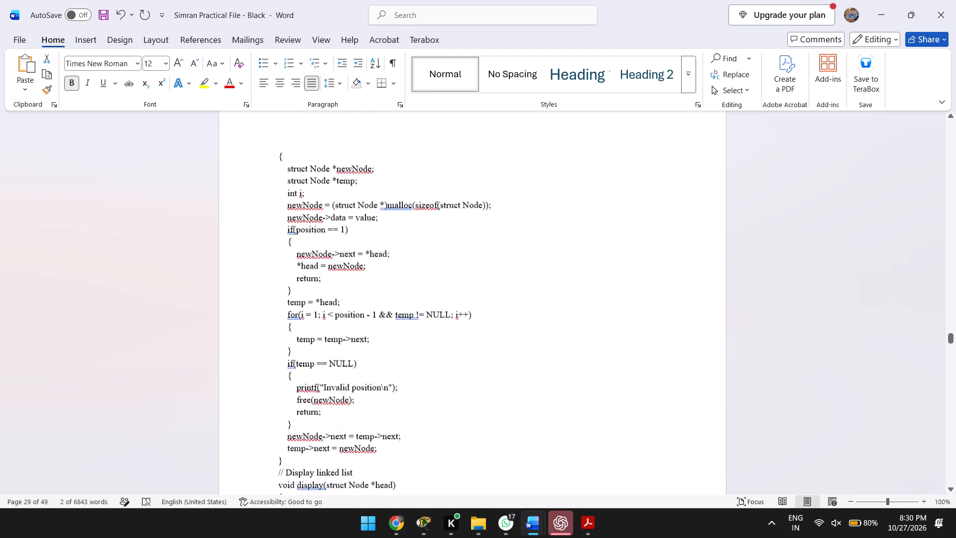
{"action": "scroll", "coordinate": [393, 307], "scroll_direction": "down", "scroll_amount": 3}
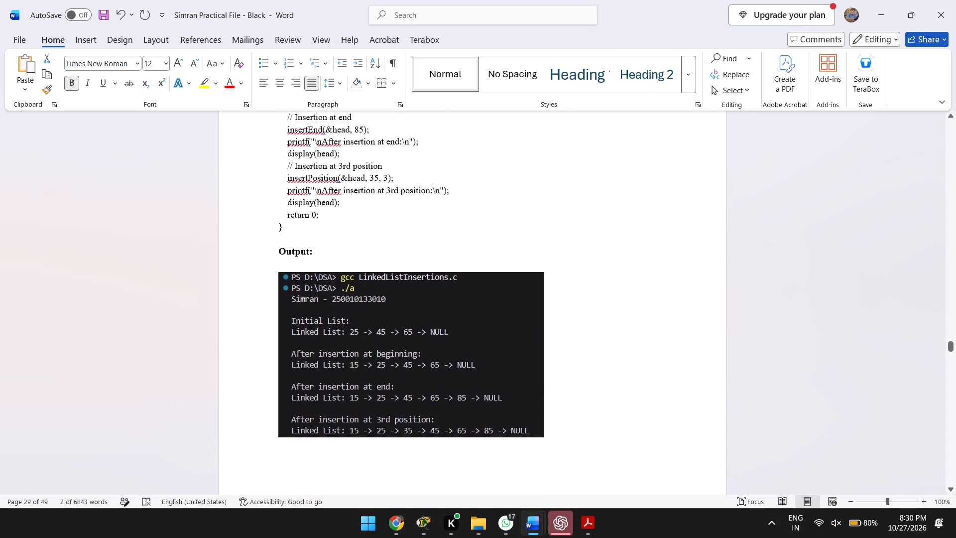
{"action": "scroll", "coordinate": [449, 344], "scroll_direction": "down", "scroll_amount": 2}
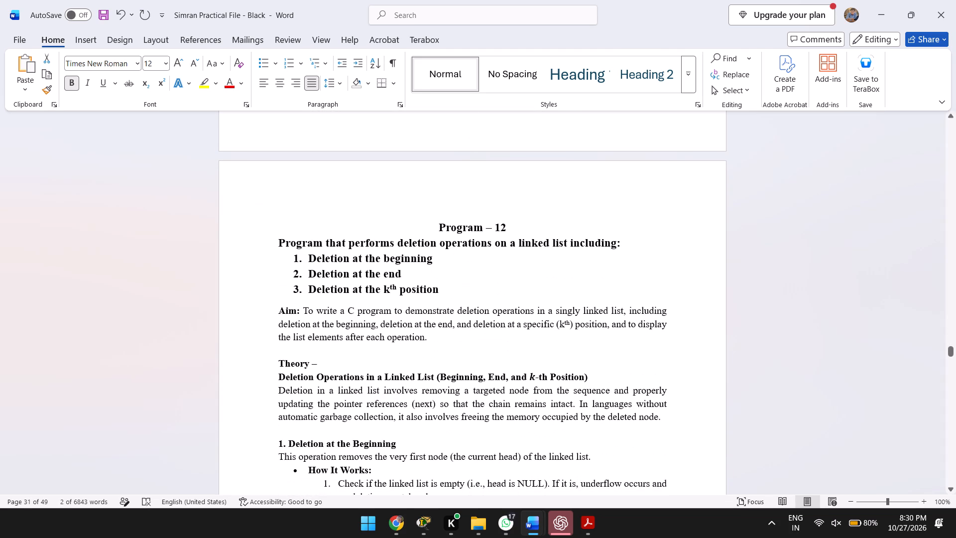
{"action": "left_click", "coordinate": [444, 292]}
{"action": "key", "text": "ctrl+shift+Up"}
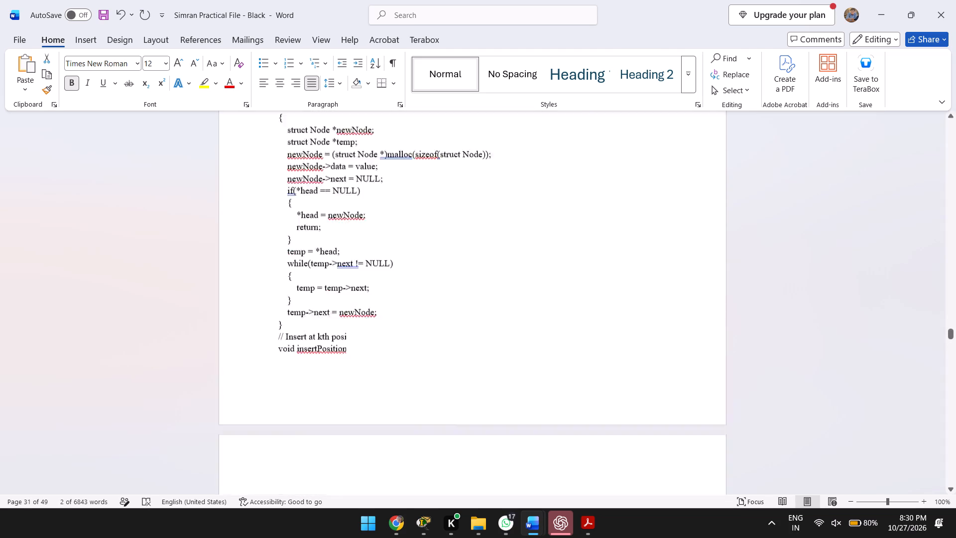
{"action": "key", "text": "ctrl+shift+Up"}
Delete the linked list deletion title line and its three numbered items under the Program – 12 heading.
{"action": "scroll", "coordinate": [444, 292], "scroll_direction": "down", "scroll_amount": 1}
{"action": "scroll", "coordinate": [488, 367], "scroll_direction": "down", "scroll_amount": 3}
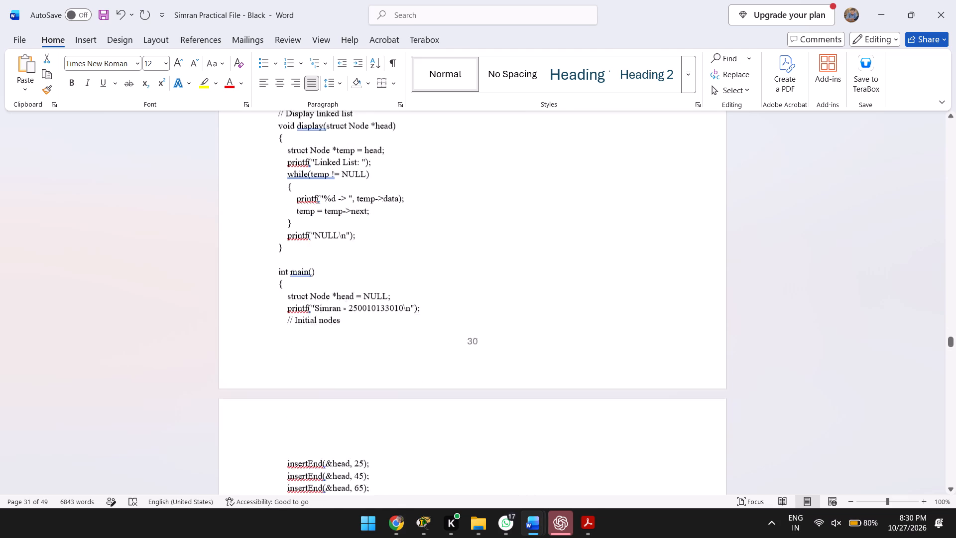
{"action": "scroll", "coordinate": [488, 367], "scroll_direction": "down", "scroll_amount": 3}
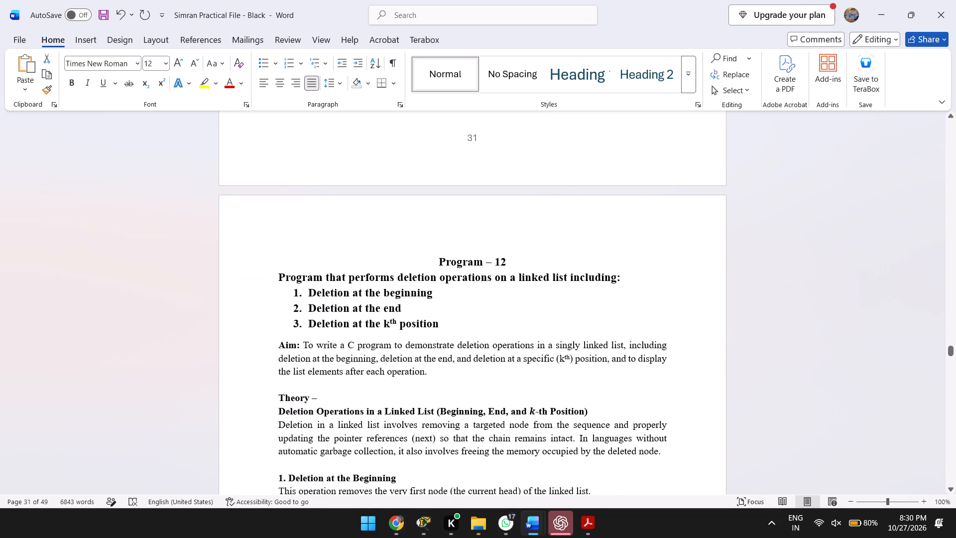
{"action": "left_click", "coordinate": [455, 317]}
{"action": "left_click", "coordinate": [452, 320]}
{"action": "key", "text": "ctrl+shift+Up"}
{"action": "key", "text": "ctrl+shift+Up"}
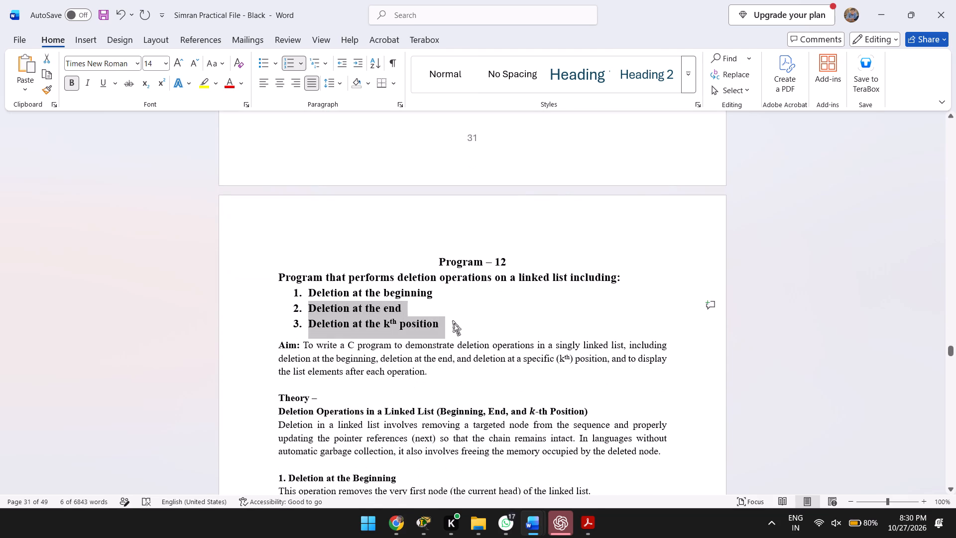
{"action": "key", "text": "ctrl+shift+Up"}
{"action": "key", "text": "ctrl+shift+Up"}
{"action": "key", "text": "ctrl+b"}
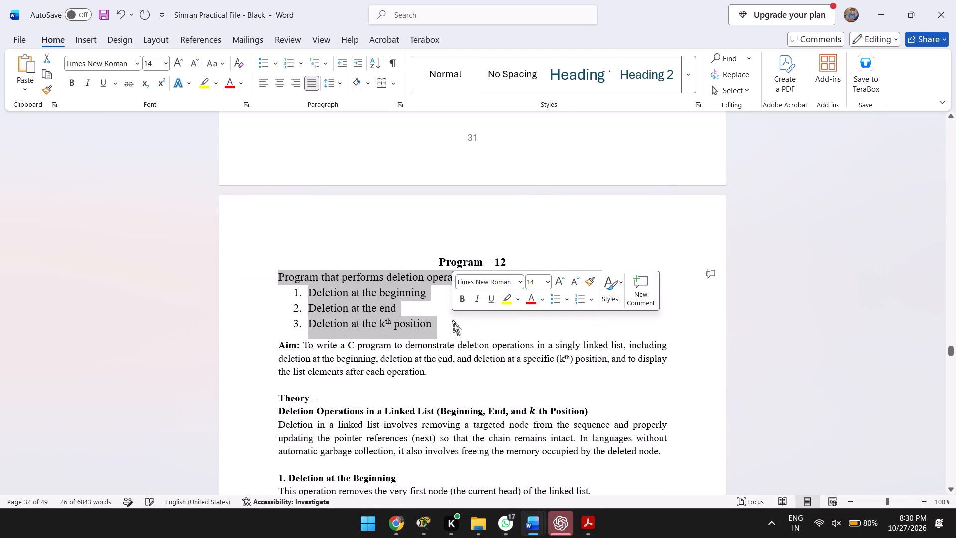
{"action": "key", "text": "BackSpace"}
Make the entire Aim paragraph of Program – 12 bold.
{"action": "key", "text": "ctrl+shift+Down"}
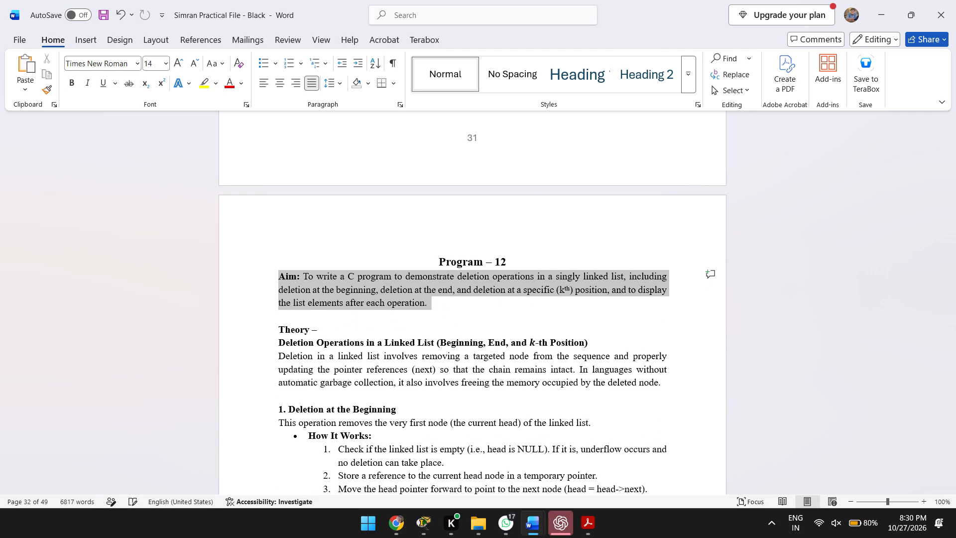
{"action": "key", "text": "ctrl+b"}
{"action": "key", "text": "ctrl+b"}
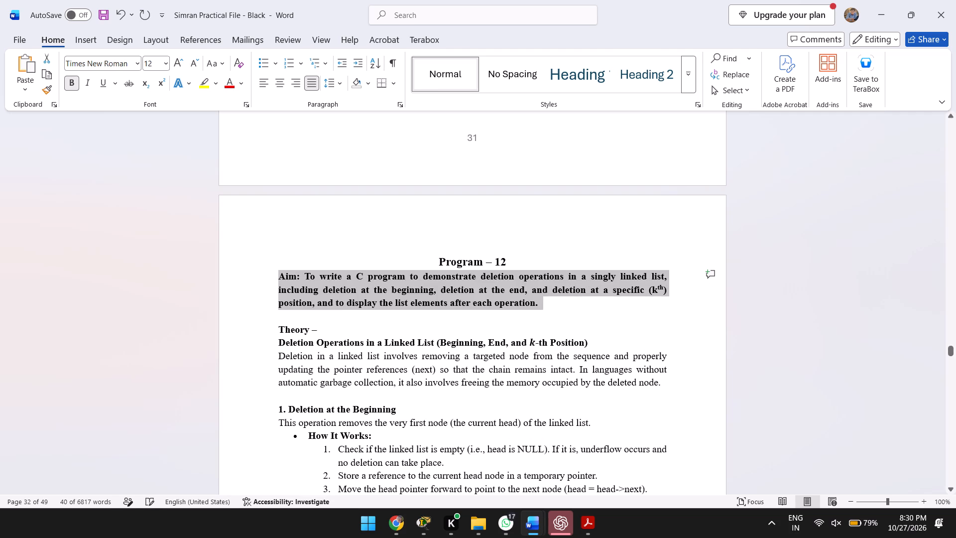
Change the Program – 12 source code heading to "Source code –" with a spaced dash, and make it bold.
{"action": "scroll", "coordinate": [470, 363], "scroll_direction": "down", "scroll_amount": 1}
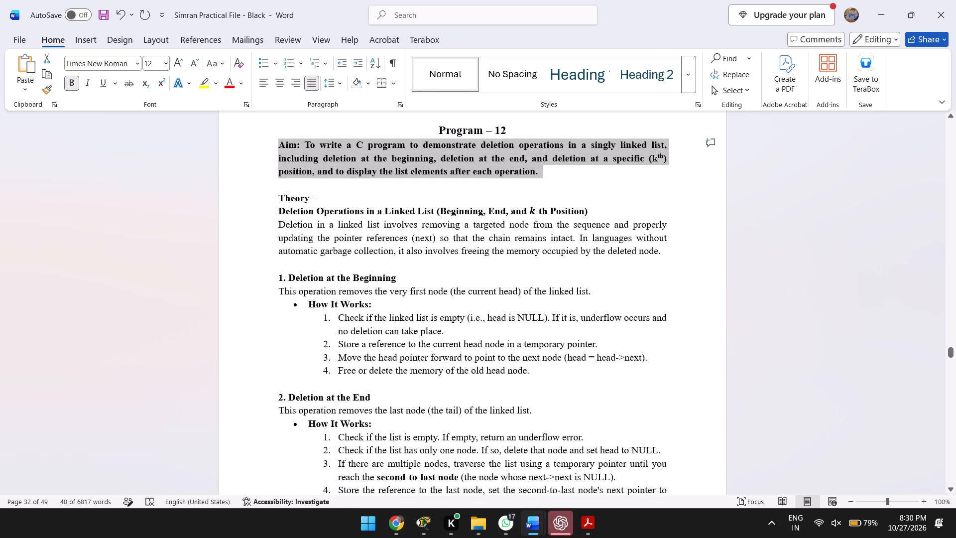
{"action": "scroll", "coordinate": [515, 361], "scroll_direction": "down", "scroll_amount": 1}
{"action": "scroll", "coordinate": [401, 436], "scroll_direction": "down", "scroll_amount": 1}
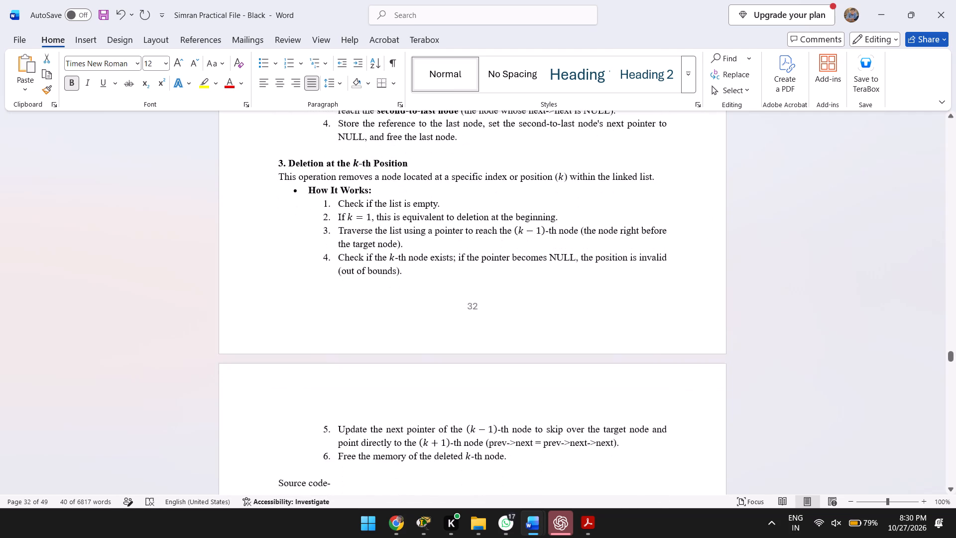
{"action": "scroll", "coordinate": [401, 436], "scroll_direction": "down", "scroll_amount": 1}
{"action": "left_click", "coordinate": [342, 392]}
{"action": "key", "text": "BackSpace"}
{"action": "key", "text": "space"}
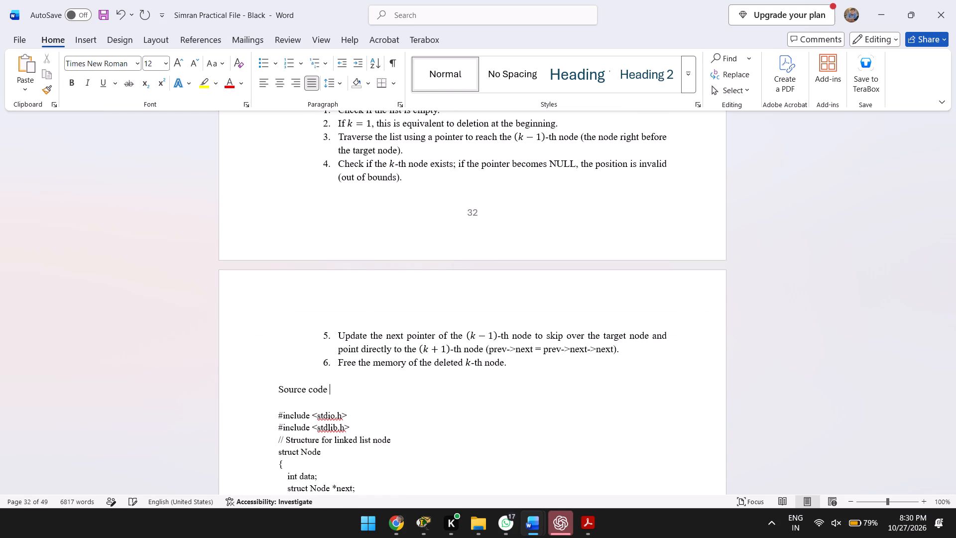
{"action": "type", "text": "-"}
{"action": "key", "text": "Return"}
{"action": "key", "text": "BackSpace"}
{"action": "key", "text": "ctrl+shift+Left"}
{"action": "key", "text": "ctrl+shift+Left"}
{"action": "key", "text": "ctrl+shift+Left"}
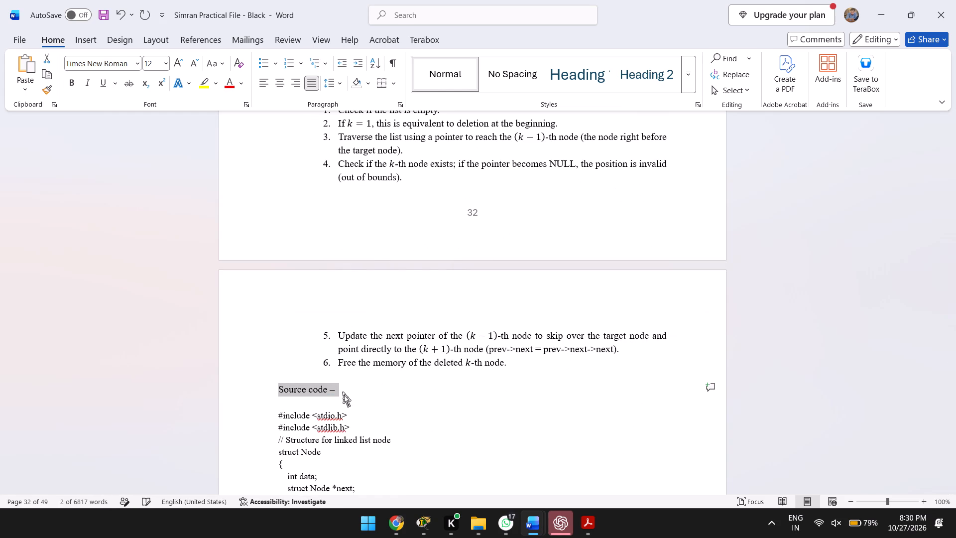
{"action": "key", "text": "ctrl+b"}
Delete the title line about stack operations using Linked List under the Program – 13 heading.
{"action": "scroll", "coordinate": [370, 438], "scroll_direction": "down", "scroll_amount": 1}
{"action": "scroll", "coordinate": [466, 404], "scroll_direction": "down", "scroll_amount": 1}
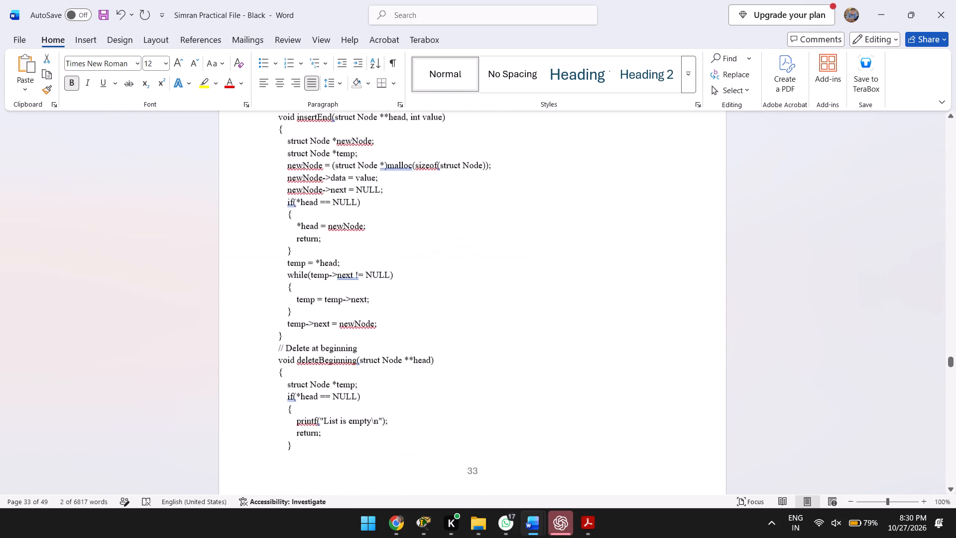
{"action": "scroll", "coordinate": [466, 404], "scroll_direction": "down", "scroll_amount": 2}
{"action": "scroll", "coordinate": [436, 434], "scroll_direction": "up", "scroll_amount": 1}
{"action": "scroll", "coordinate": [439, 397], "scroll_direction": "down", "scroll_amount": 1}
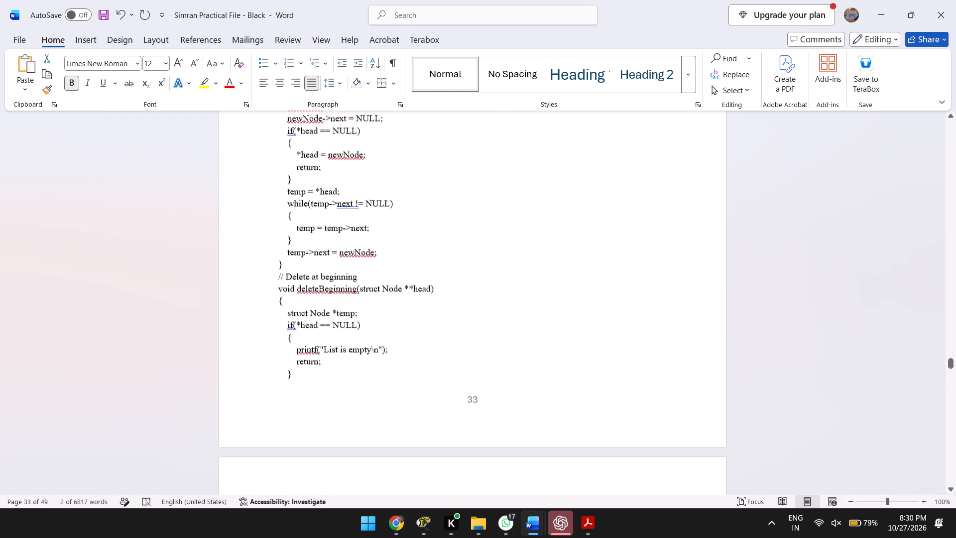
{"action": "scroll", "coordinate": [439, 397], "scroll_direction": "down", "scroll_amount": 4}
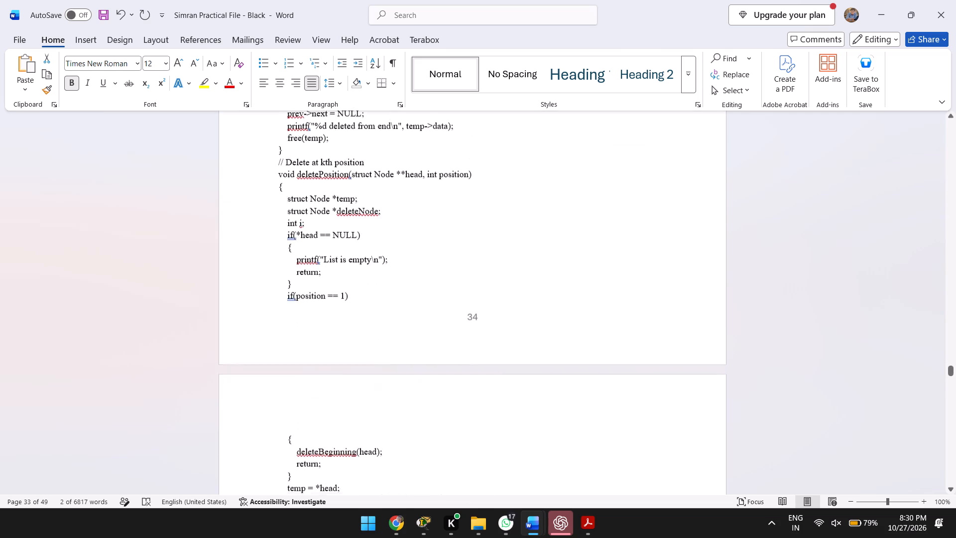
{"action": "scroll", "coordinate": [444, 420], "scroll_direction": "down", "scroll_amount": 4}
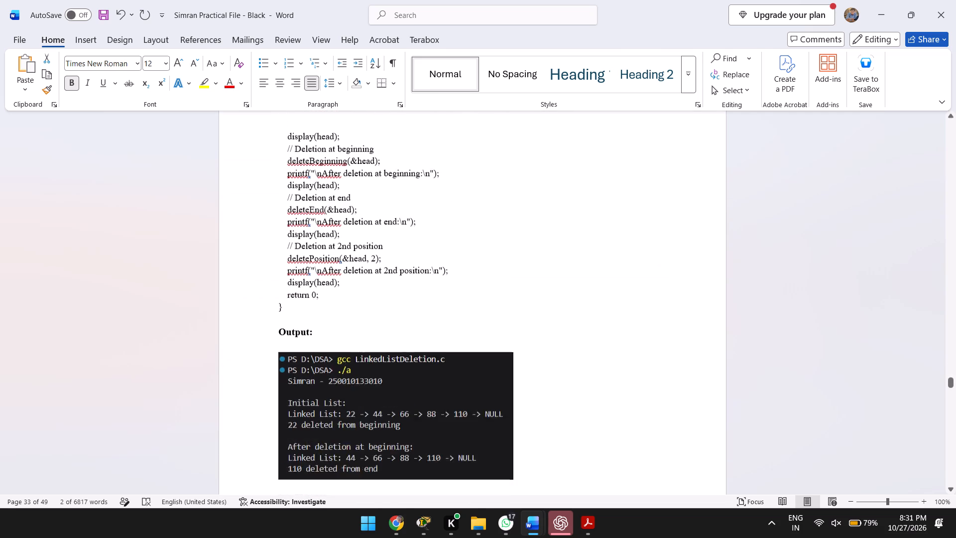
{"action": "scroll", "coordinate": [444, 420], "scroll_direction": "down", "scroll_amount": 3}
{"action": "left_click", "coordinate": [497, 347]}
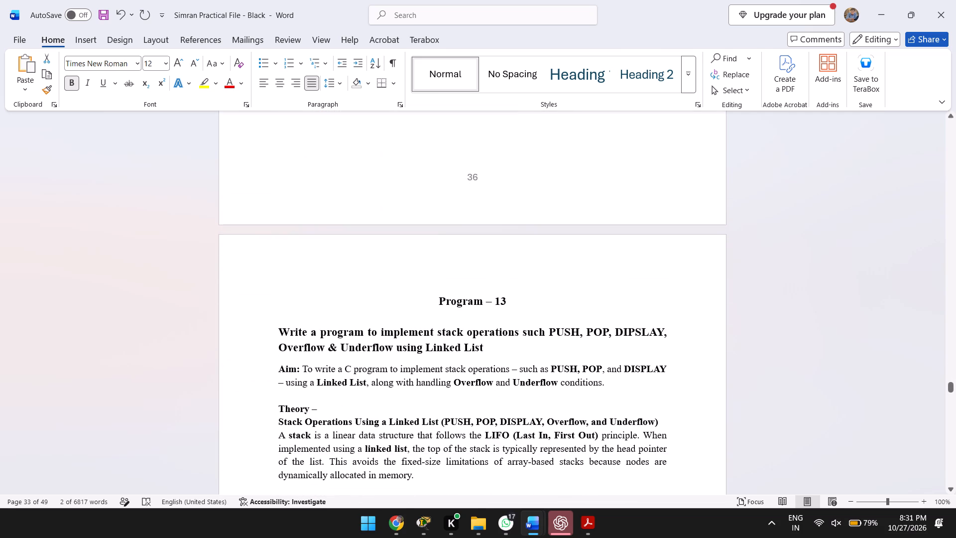
{"action": "key", "text": "ctrl+shift+Up"}
{"action": "scroll", "coordinate": [497, 347], "scroll_direction": "down", "scroll_amount": 3}
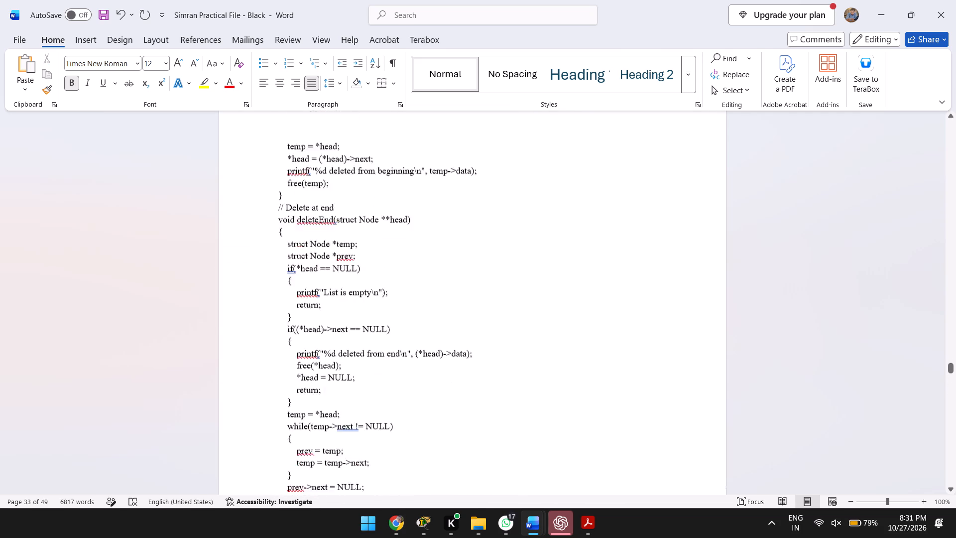
{"action": "scroll", "coordinate": [497, 347], "scroll_direction": "down", "scroll_amount": 7}
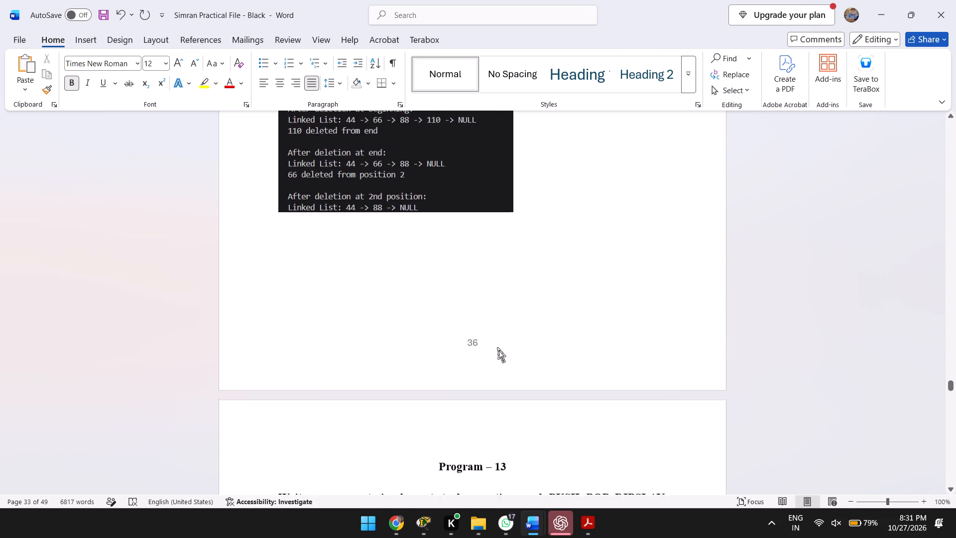
{"action": "scroll", "coordinate": [497, 347], "scroll_direction": "down", "scroll_amount": 2}
{"action": "left_click", "coordinate": [491, 326]}
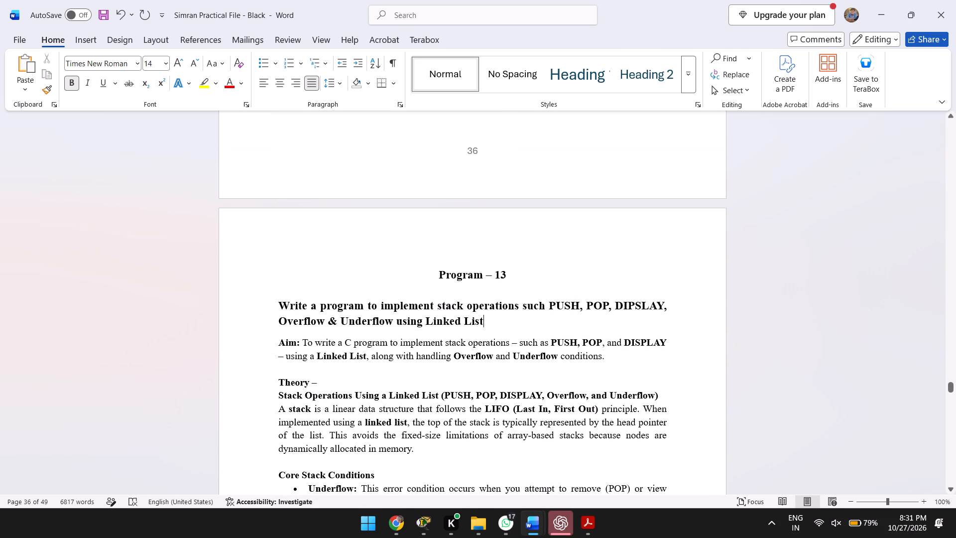
{"action": "key", "text": "ctrl+shift+Up"}
{"action": "key", "text": "BackSpace"}
Make the entire Aim paragraph of Program – 13 bold.
{"action": "key", "text": "ctrl+shift+Down"}
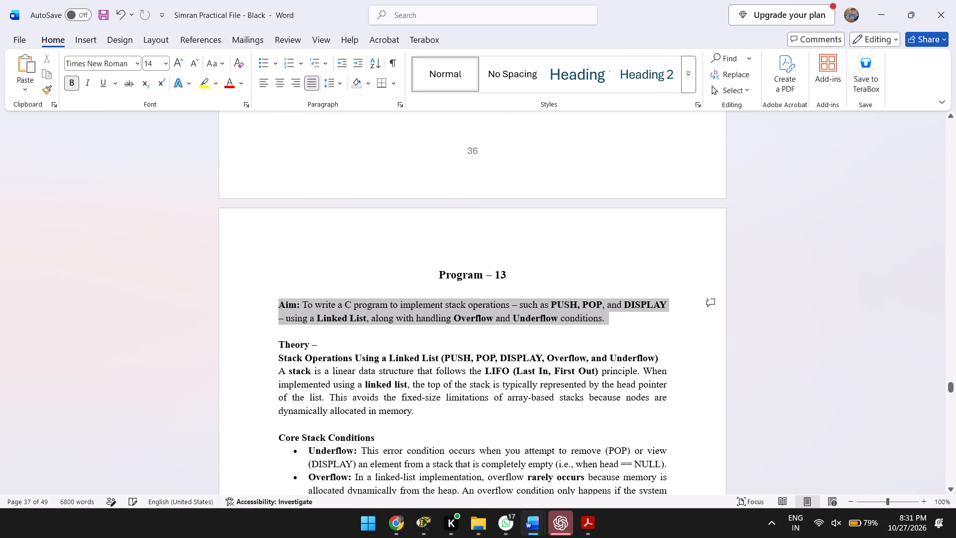
{"action": "key", "text": "ctrl+b"}
{"action": "key", "text": "ctrl+b"}
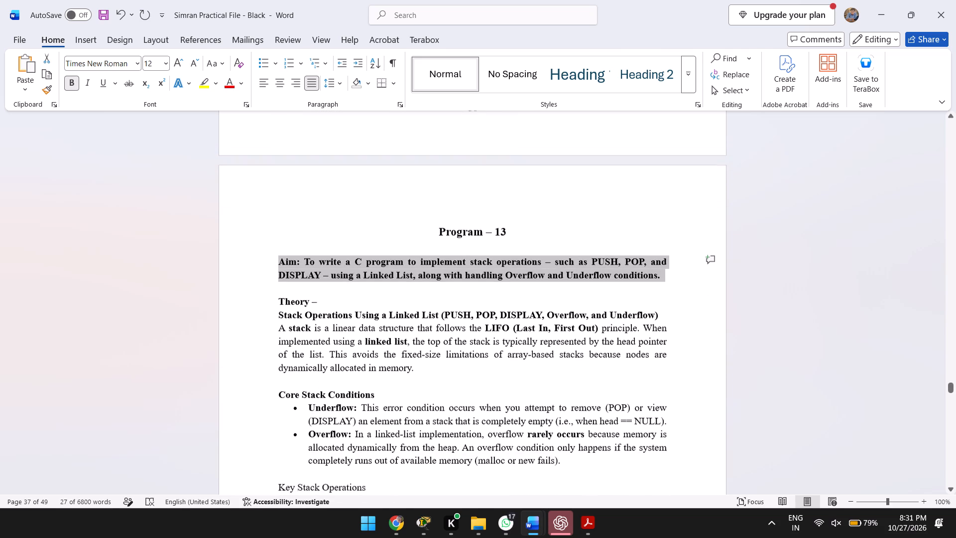
Change the Program – 13 source code heading to "Source code –" with a spaced dash, and make it bold.
{"action": "scroll", "coordinate": [443, 388], "scroll_direction": "down", "scroll_amount": 2}
{"action": "scroll", "coordinate": [443, 388], "scroll_direction": "up", "scroll_amount": 1}
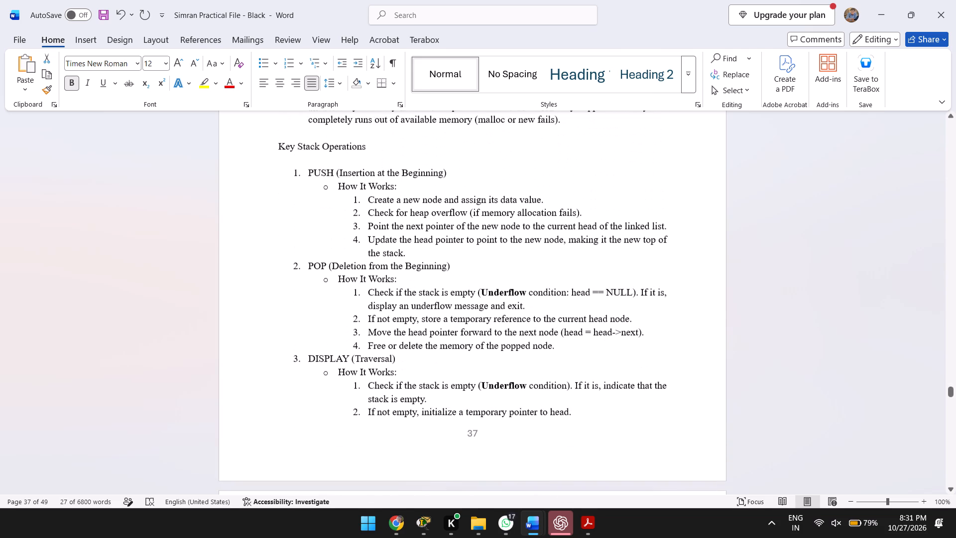
{"action": "scroll", "coordinate": [443, 388], "scroll_direction": "down", "scroll_amount": 2}
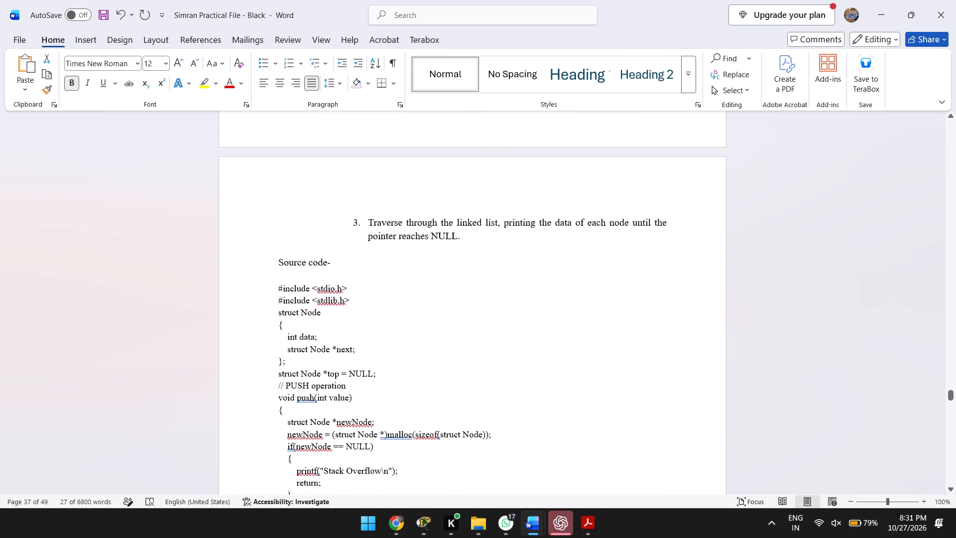
{"action": "left_click", "coordinate": [343, 258]}
{"action": "key", "text": "BackSpace"}
{"action": "key", "text": "space"}
{"action": "type", "text": "-"}
{"action": "key", "text": "Return"}
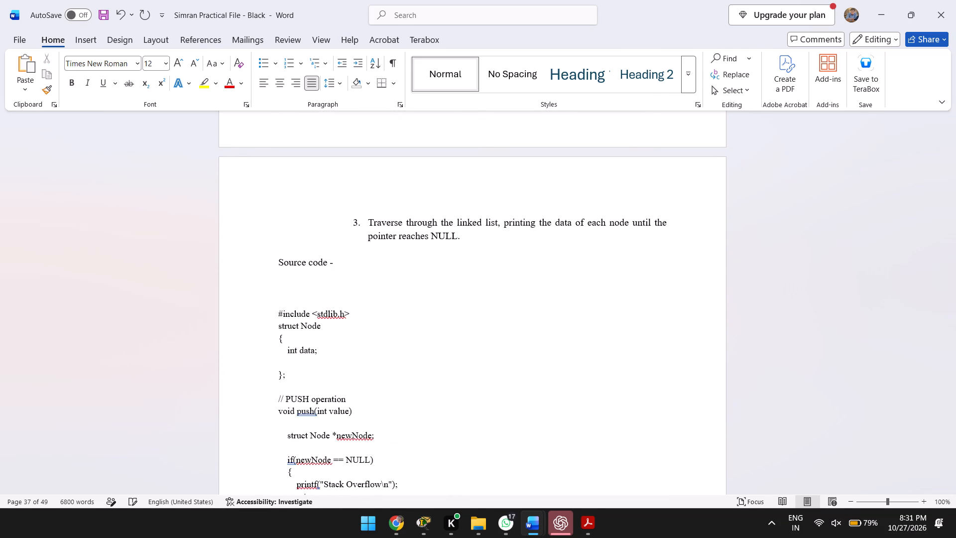
{"action": "key", "text": "BackSpace"}
{"action": "key", "text": "ctrl+shift+Left"}
{"action": "key", "text": "ctrl+shift+Left"}
{"action": "key", "text": "ctrl+shift+Left"}
{"action": "key", "text": "ctrl+b"}
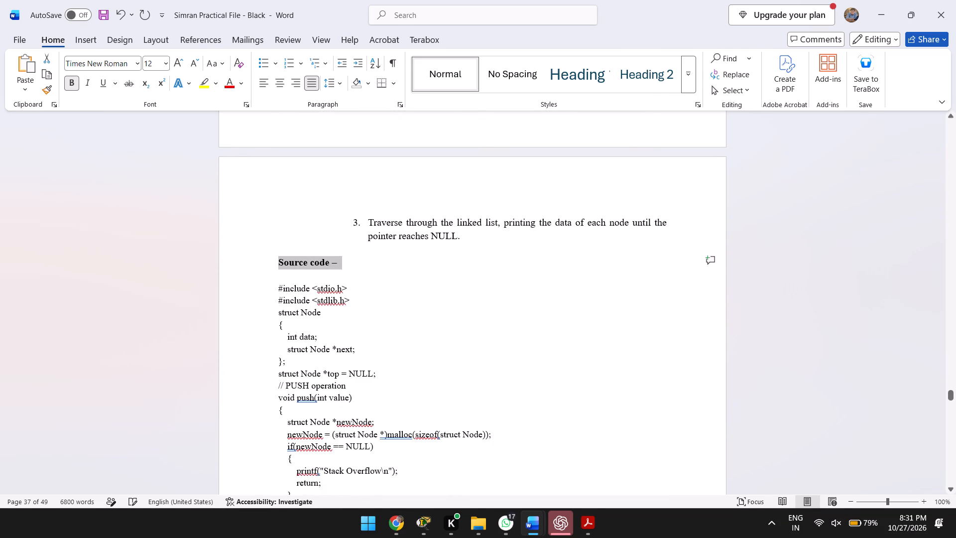
Turn the Program – 14 title line into an Aim paragraph by reducing it to 12 pt and prefixing it with "Aim: ".
{"action": "scroll", "coordinate": [368, 315], "scroll_direction": "down", "scroll_amount": 6}
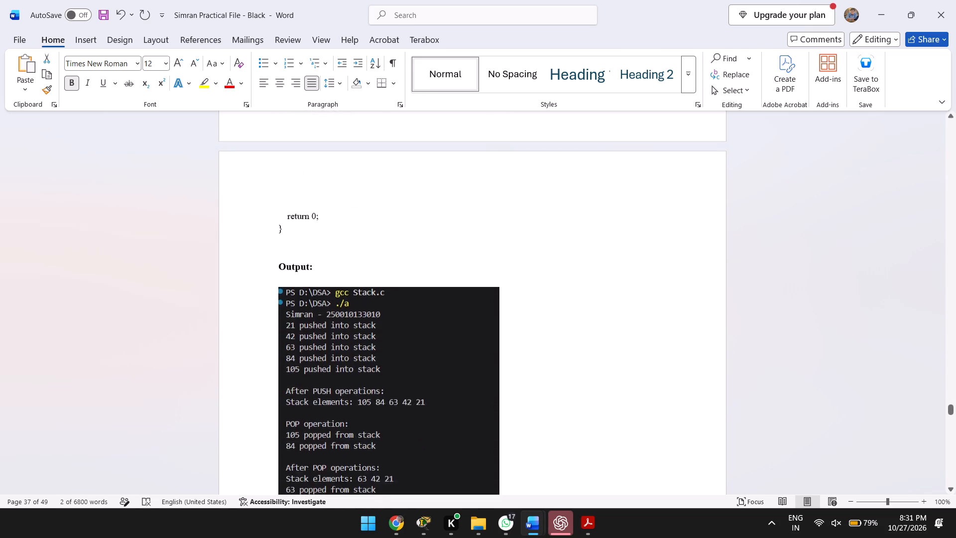
{"action": "scroll", "coordinate": [368, 315], "scroll_direction": "down", "scroll_amount": 4}
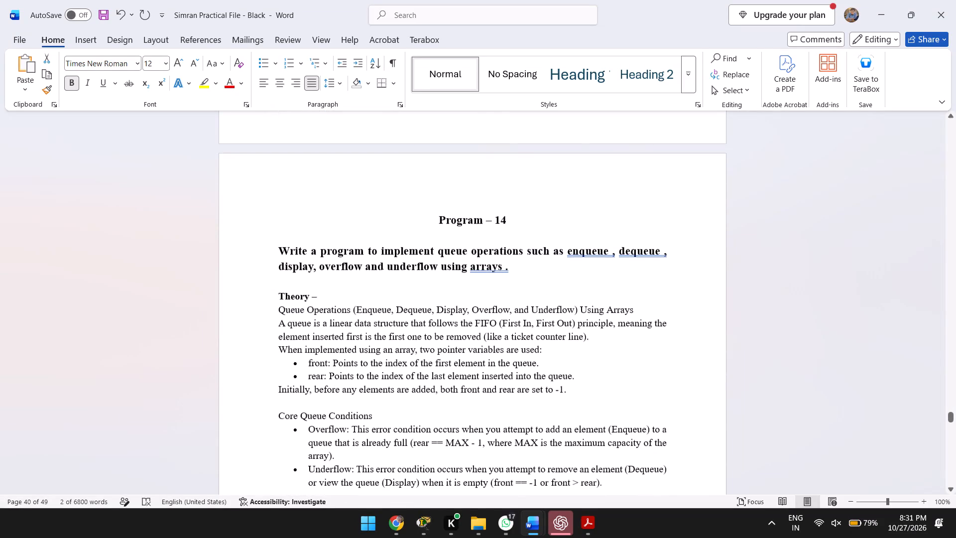
{"action": "left_click", "coordinate": [530, 262]}
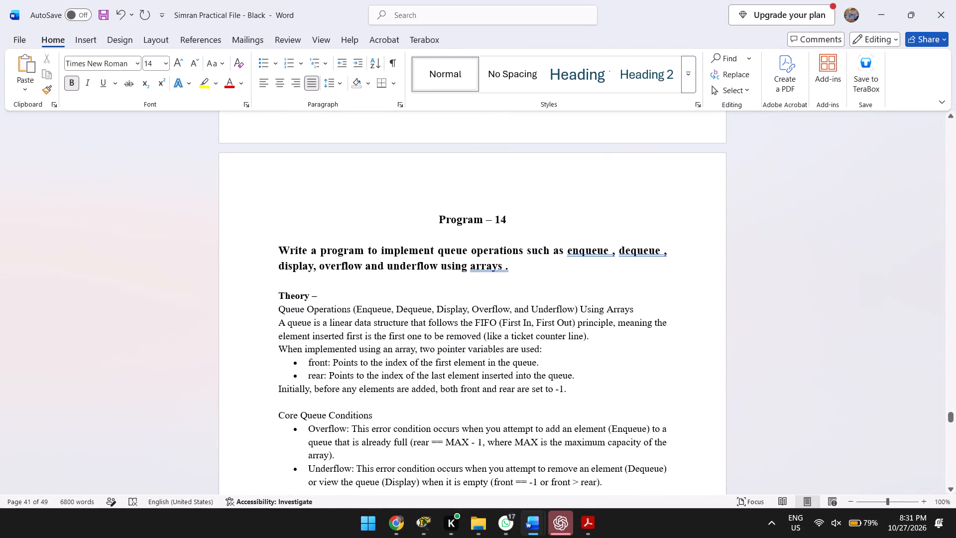
{"action": "key", "text": "ctrl+shift+Up"}
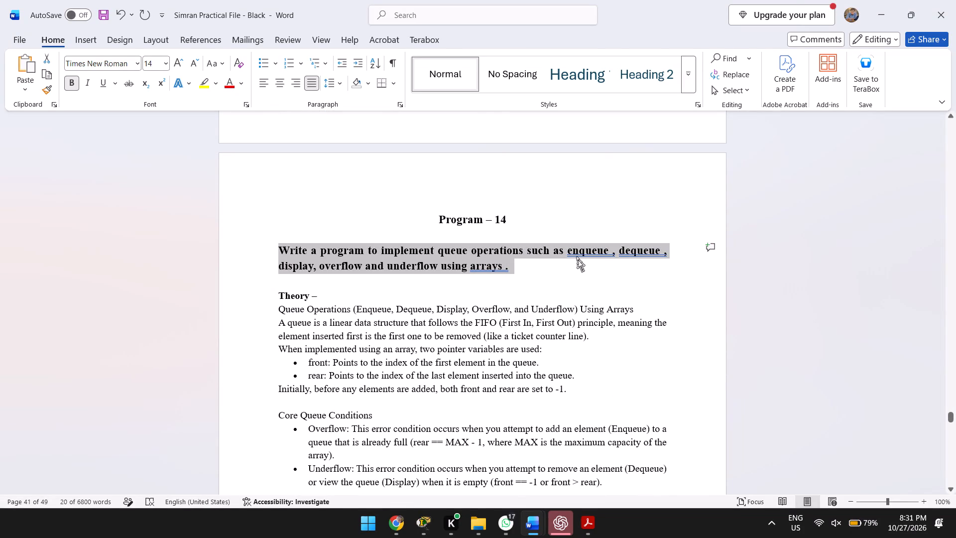
{"action": "key", "text": "ctrl+shift+period"}
{"action": "key", "text": "ctrl+shift+comma"}
{"action": "key", "text": "ctrl+shift+comma"}
{"action": "key", "text": "Left"}
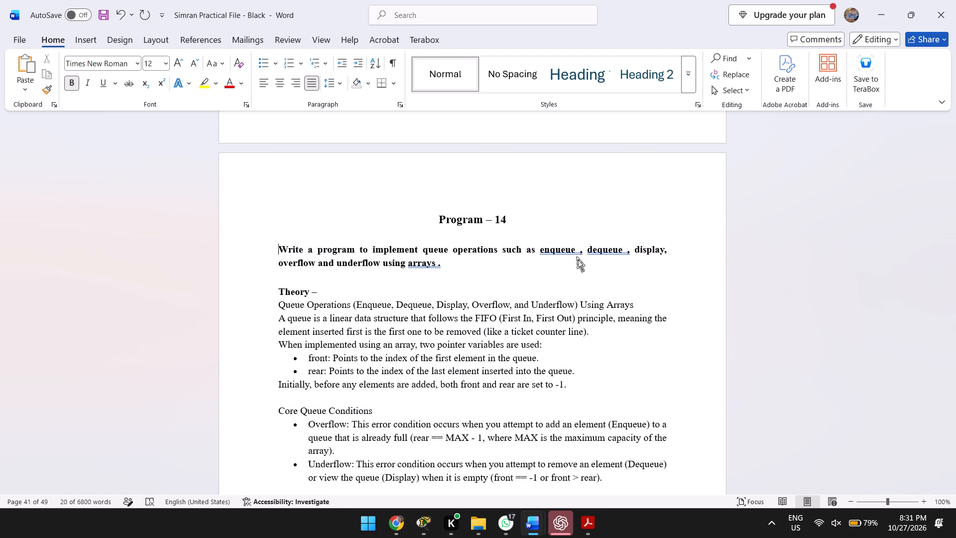
{"action": "type", "text": "Aim"}
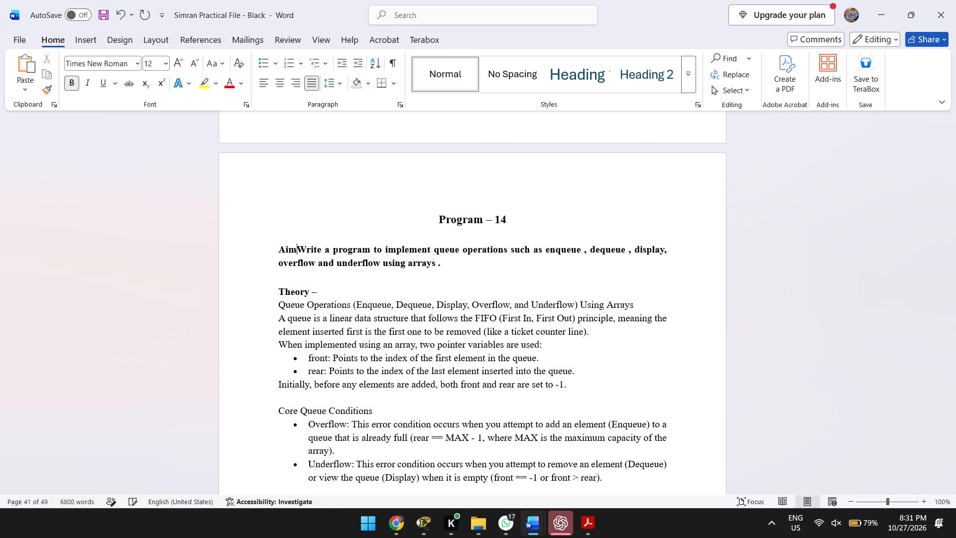
{"action": "type", "text": ":"}
{"action": "key", "text": "space"}
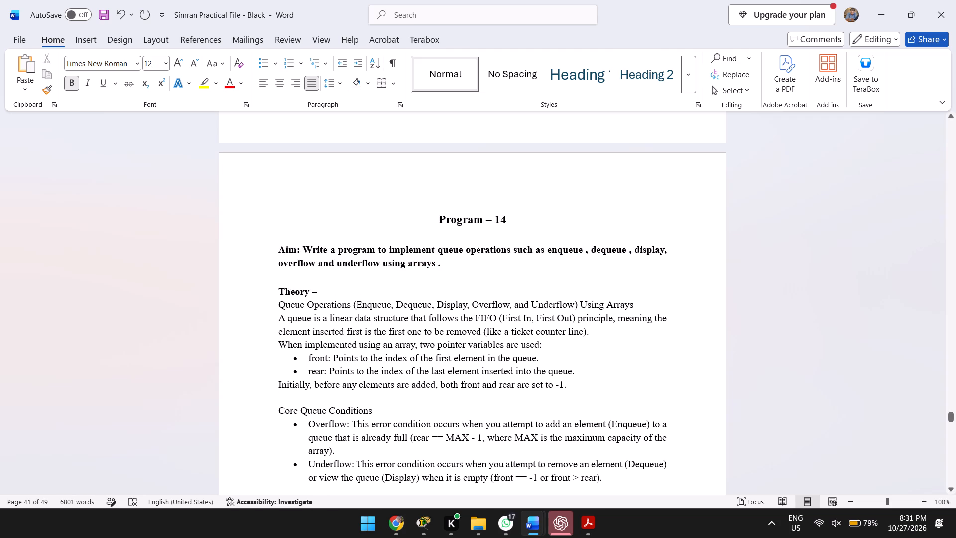
Change the Program – 14 source code heading to "Source code –" with a spaced dash, and make it bold.
{"action": "scroll", "coordinate": [585, 279], "scroll_direction": "down", "scroll_amount": 1}
{"action": "scroll", "coordinate": [486, 276], "scroll_direction": "down", "scroll_amount": 2}
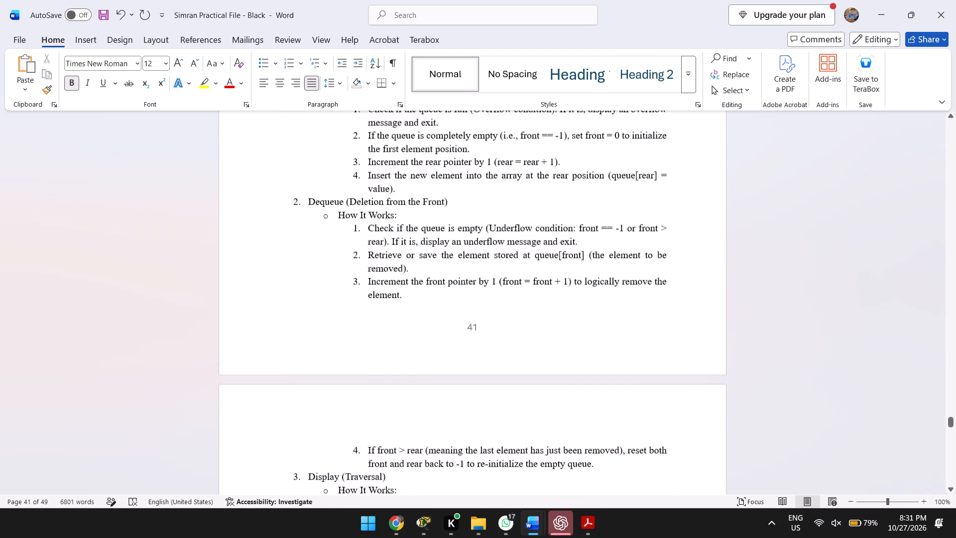
{"action": "scroll", "coordinate": [486, 276], "scroll_direction": "down", "scroll_amount": 1}
{"action": "scroll", "coordinate": [441, 258], "scroll_direction": "up", "scroll_amount": 1}
{"action": "left_click", "coordinate": [374, 192]}
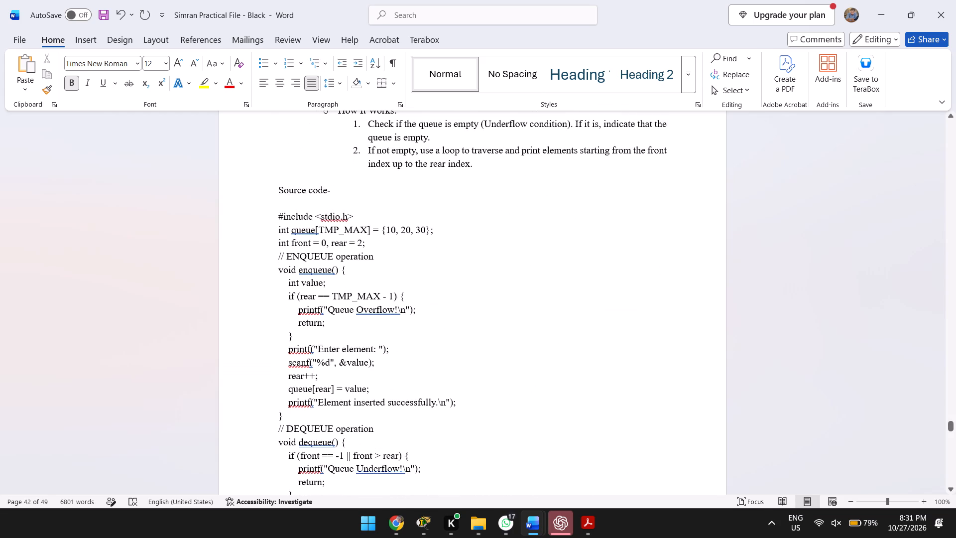
{"action": "key", "text": "BackSpace"}
{"action": "key", "text": "space"}
{"action": "type", "text": "-"}
{"action": "key", "text": "Return"}
{"action": "key", "text": "BackSpace"}
{"action": "key", "text": "shift+Left"}
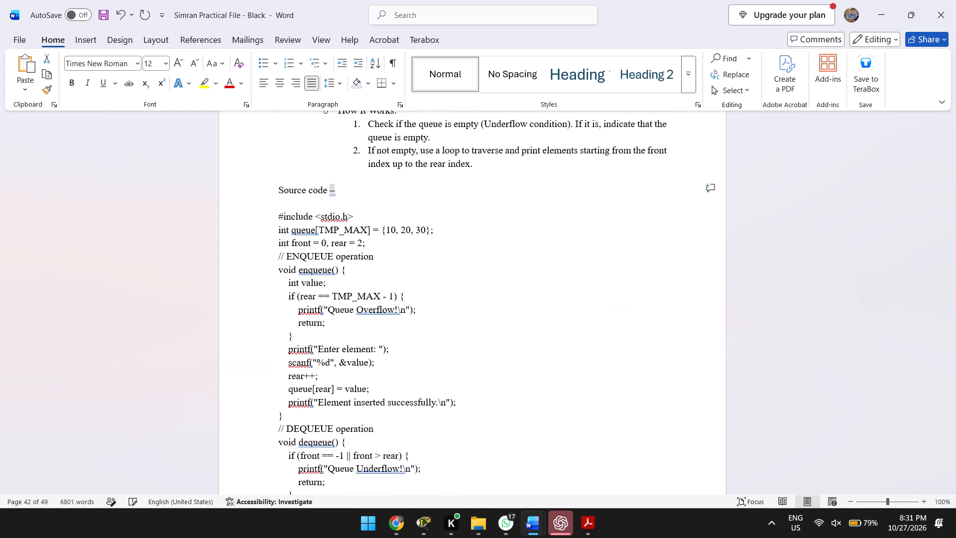
{"action": "key", "text": "ctrl+shift+Left"}
{"action": "key", "text": "ctrl+shift+Left"}
{"action": "key", "text": "ctrl+b"}
Turn the Program – 15 title line into an Aim paragraph by reducing it to 12 pt and prefixing it with "Aim: ".
{"action": "scroll", "coordinate": [389, 303], "scroll_direction": "down", "scroll_amount": 1}
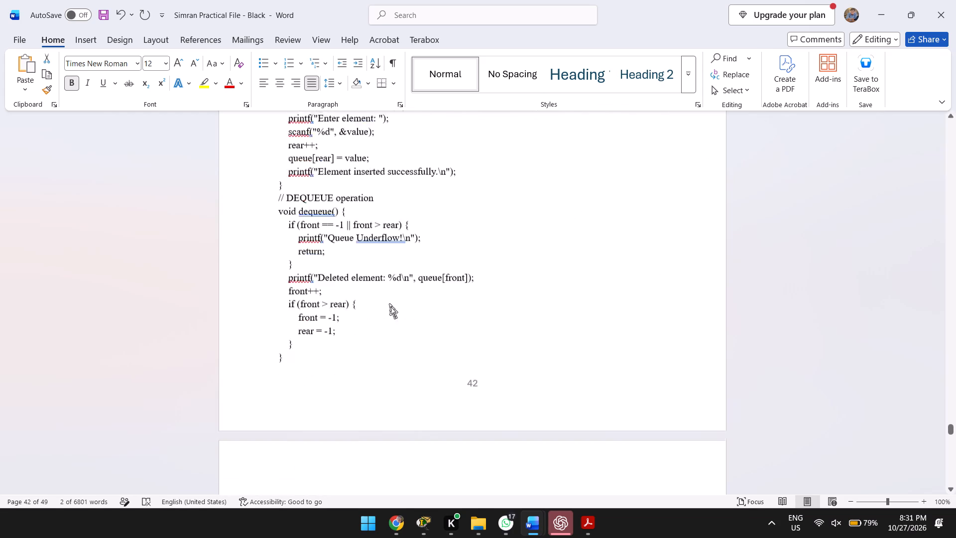
{"action": "scroll", "coordinate": [389, 303], "scroll_direction": "down", "scroll_amount": 4}
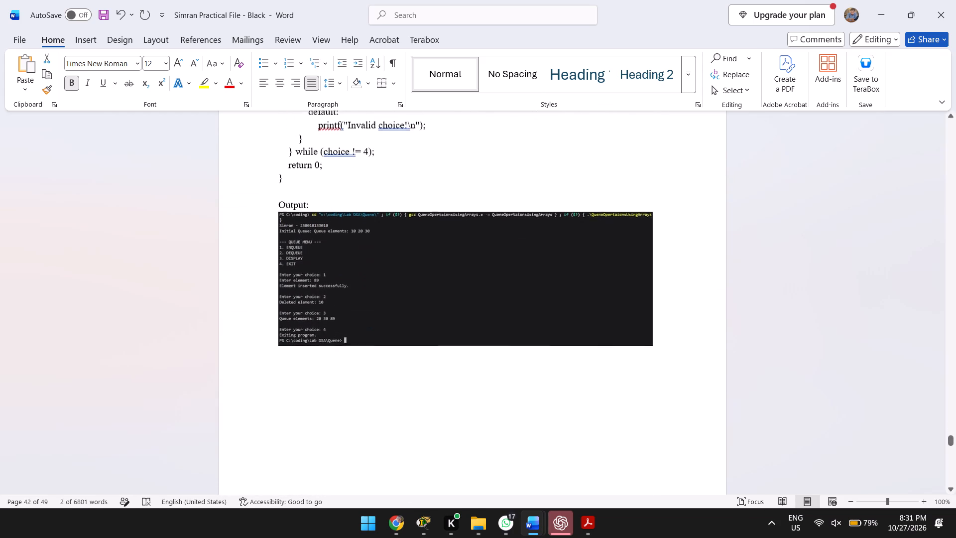
{"action": "scroll", "coordinate": [389, 303], "scroll_direction": "down", "scroll_amount": 3}
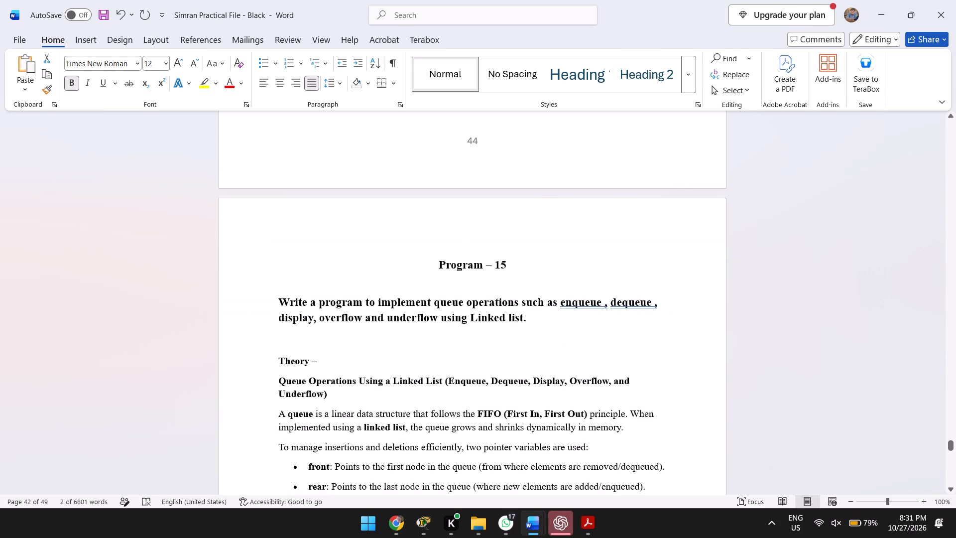
{"action": "left_click", "coordinate": [538, 311]}
{"action": "key", "text": "ctrl+shift+Up"}
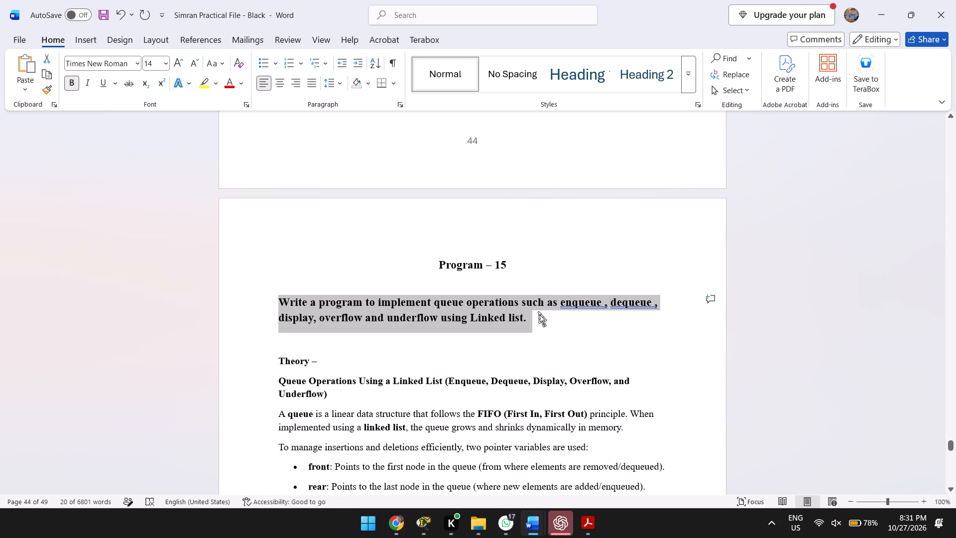
{"action": "key", "text": "ctrl+shift+comma"}
{"action": "key", "text": "Left"}
{"action": "type", "text": "Aim"}
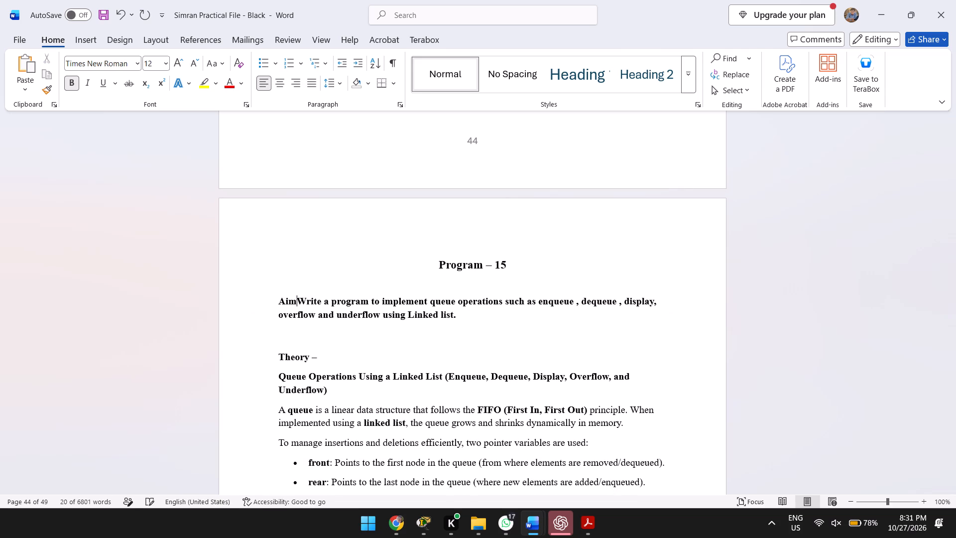
{"action": "key", "text": "space"}
{"action": "key", "text": "BackSpace"}
{"action": "type", "text": ":"}
{"action": "key", "text": "space"}
Replace the oversized blank line between the Program – 15 Aim paragraph and the Theory heading with a 12 pt blank line.
{"action": "scroll", "coordinate": [538, 392], "scroll_direction": "down", "scroll_amount": 1}
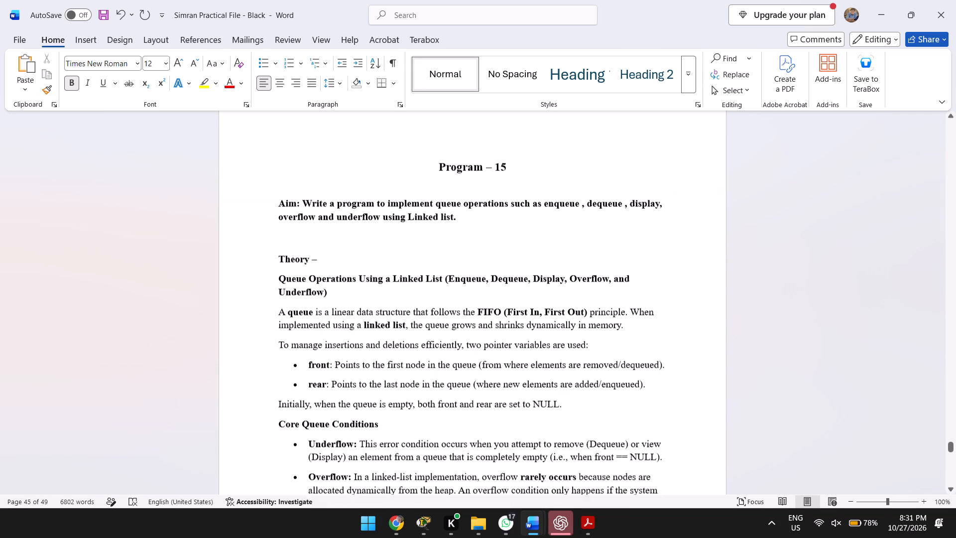
{"action": "scroll", "coordinate": [538, 392], "scroll_direction": "down", "scroll_amount": 1}
{"action": "scroll", "coordinate": [538, 392], "scroll_direction": "up", "scroll_amount": 1}
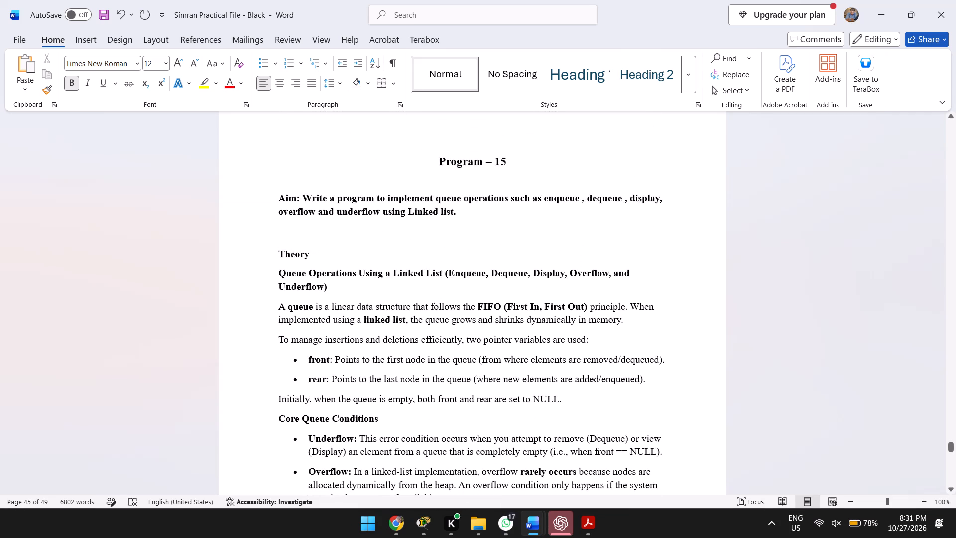
{"action": "left_click", "coordinate": [469, 234]}
{"action": "key", "text": "BackSpace"}
{"action": "scroll", "coordinate": [476, 307], "scroll_direction": "down", "scroll_amount": 3}
{"action": "key", "text": "Return"}
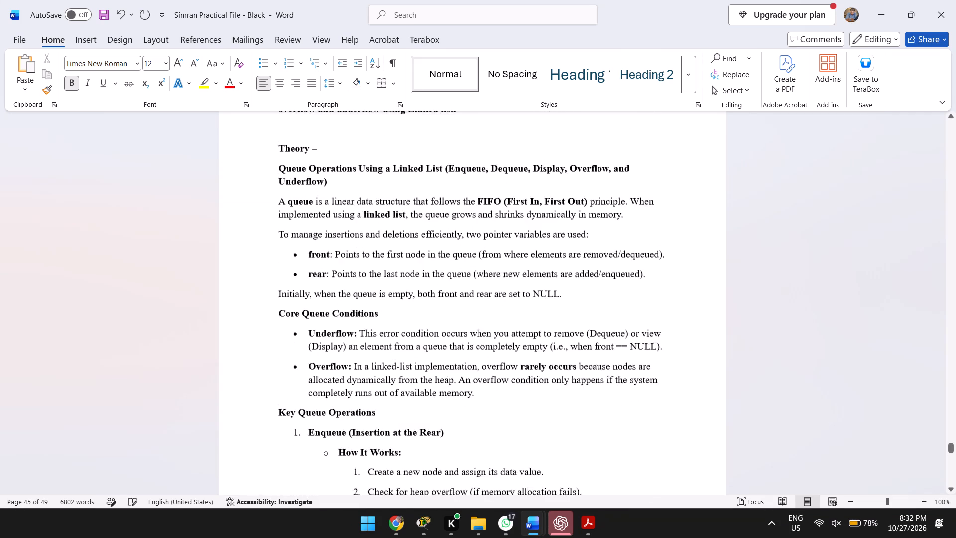
Change the Program – 15 source code heading to "Source code –" with a spaced dash, and make it bold.
{"action": "scroll", "coordinate": [476, 307], "scroll_direction": "down", "scroll_amount": 3}
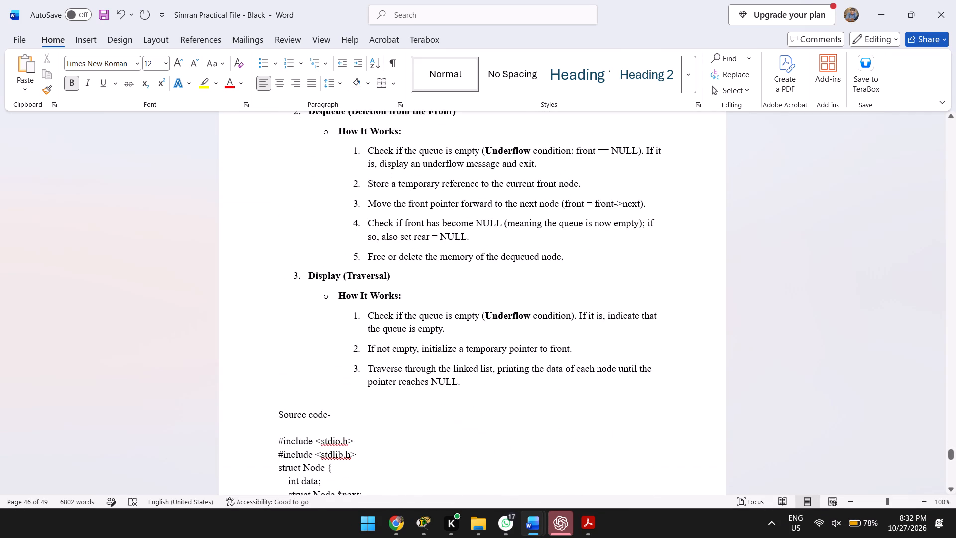
{"action": "left_click", "coordinate": [354, 417]}
{"action": "key", "text": "BackSpace"}
{"action": "key", "text": "space"}
{"action": "type", "text": "-"}
{"action": "key", "text": "Return"}
{"action": "key", "text": "BackSpace"}
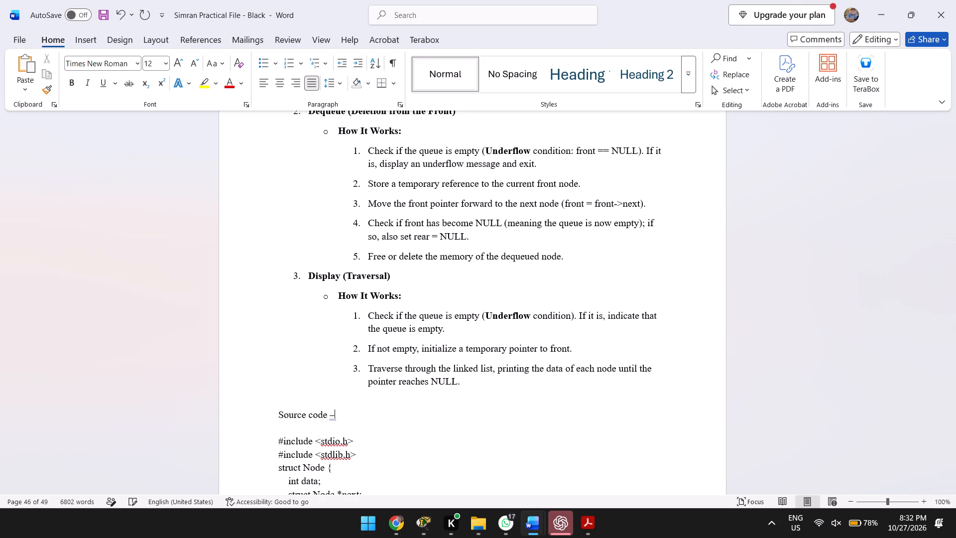
{"action": "key", "text": "ctrl+shift+Left"}
{"action": "key", "text": "ctrl+shift+Left"}
{"action": "key", "text": "ctrl+shift+Left"}
{"action": "key", "text": "ctrl+b"}
Replace "Source code" with "SOURCE CODE" in the selected Program – 15 heading only, leaving out the rest of the document.
{"action": "scroll", "coordinate": [383, 461], "scroll_direction": "down", "scroll_amount": 2}
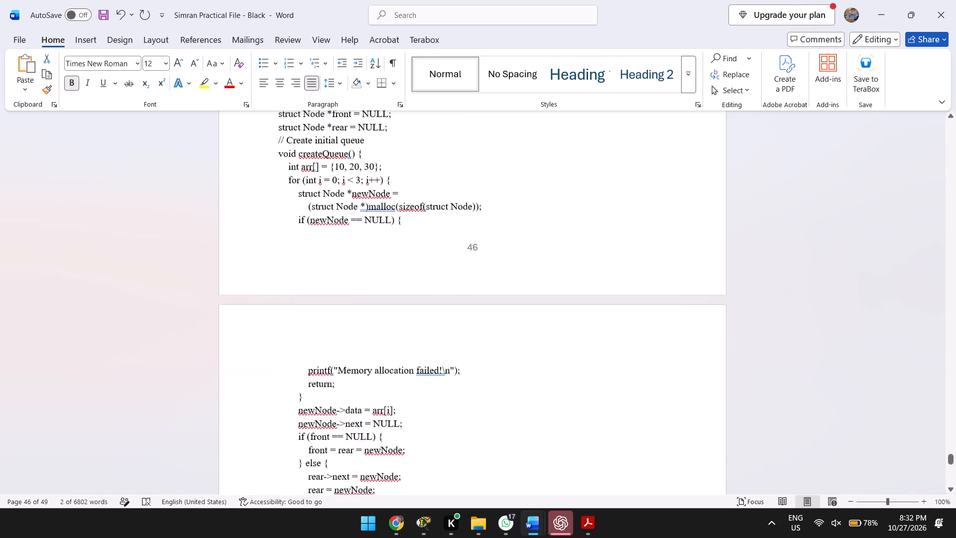
{"action": "scroll", "coordinate": [383, 461], "scroll_direction": "down", "scroll_amount": 5}
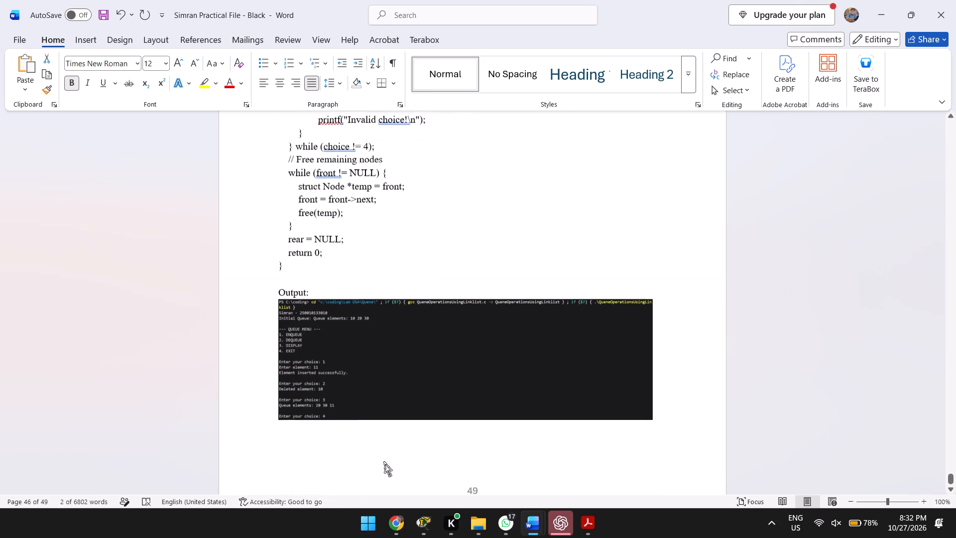
{"action": "scroll", "coordinate": [383, 461], "scroll_direction": "down", "scroll_amount": 2}
{"action": "key", "text": "ctrl+f"}
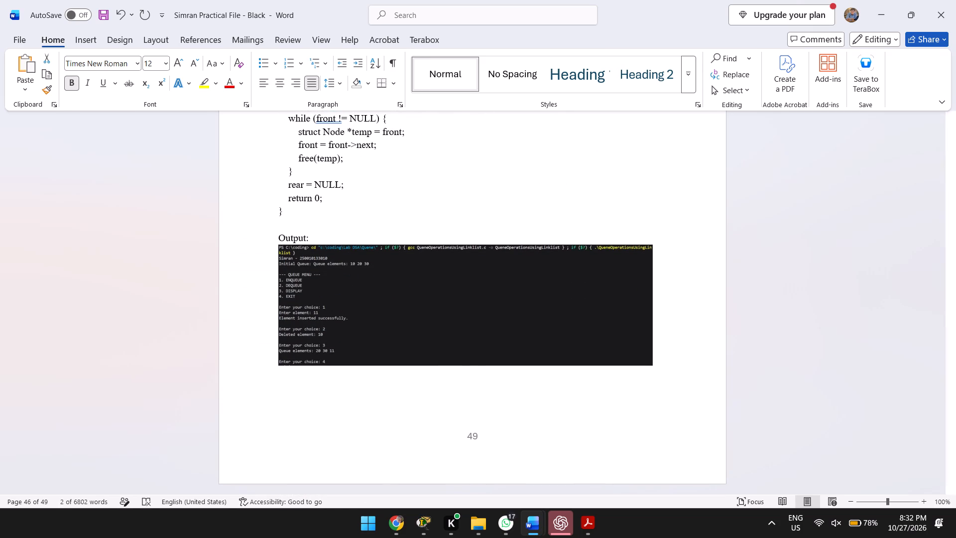
{"action": "left_click", "coordinate": [206, 148]}
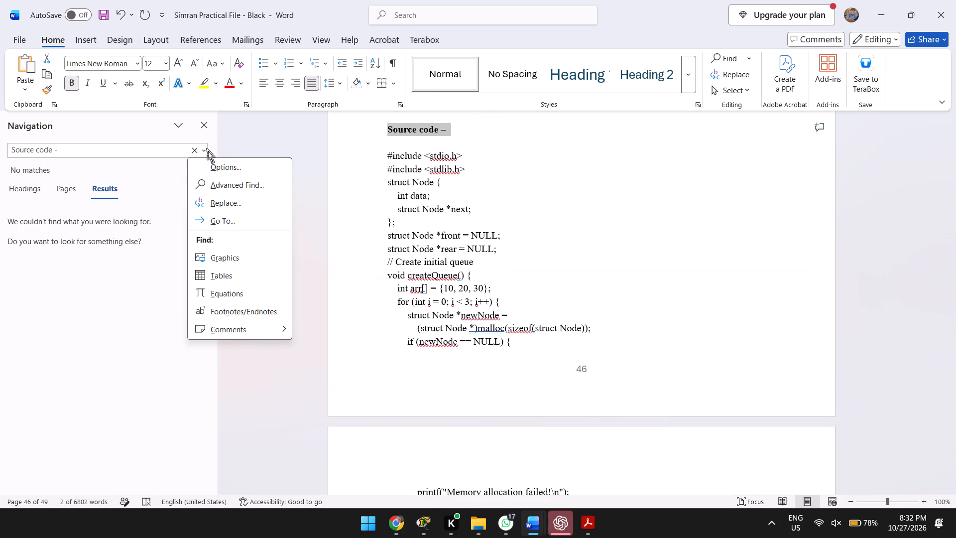
{"action": "left_click", "coordinate": [210, 201]}
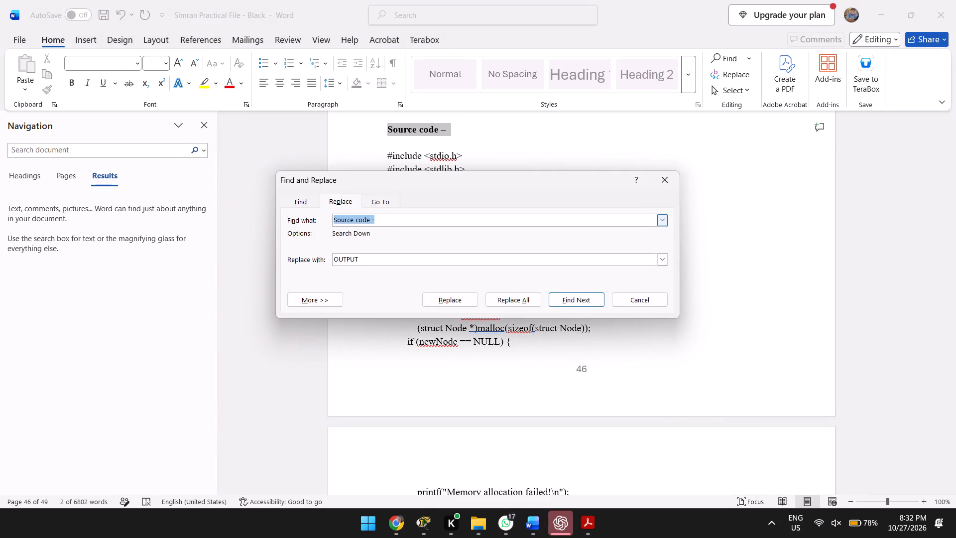
{"action": "left_click", "coordinate": [392, 221]}
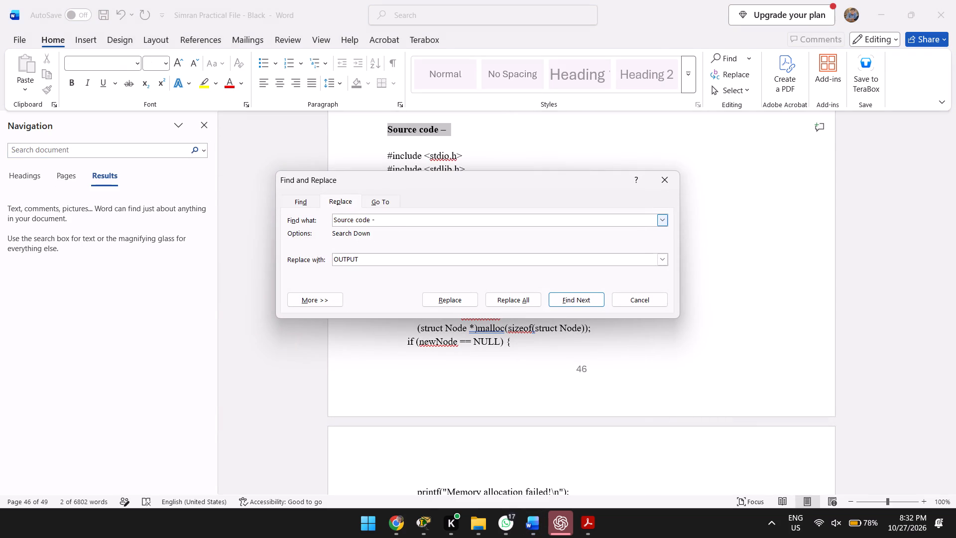
{"action": "key", "text": "BackSpace"}
{"action": "key", "text": "BackSpace"}
{"action": "left_click", "coordinate": [366, 259]}
{"action": "key", "text": "ctrl+BackSpace"}
{"action": "type", "text": "SOURCE CODE"}
{"action": "left_click", "coordinate": [510, 304]}
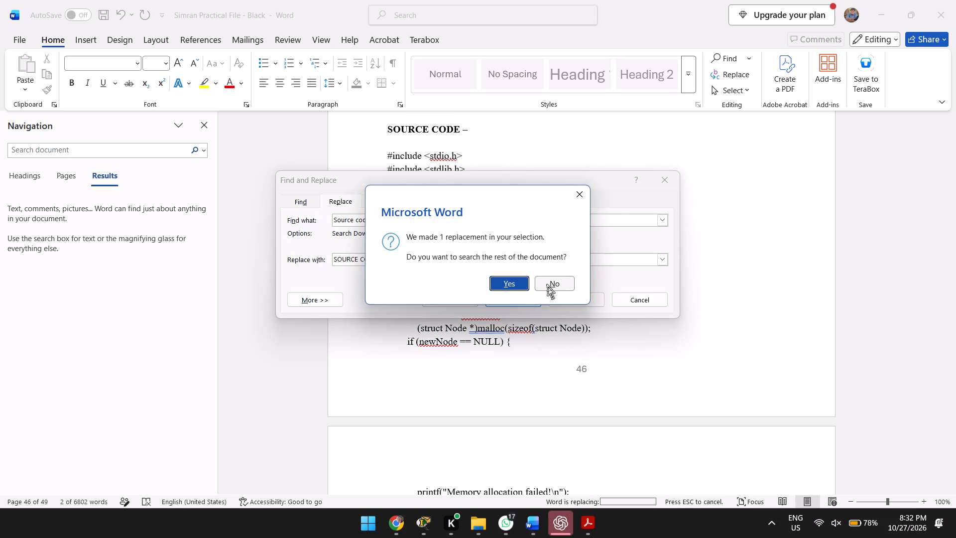
{"action": "left_click", "coordinate": [541, 287]}
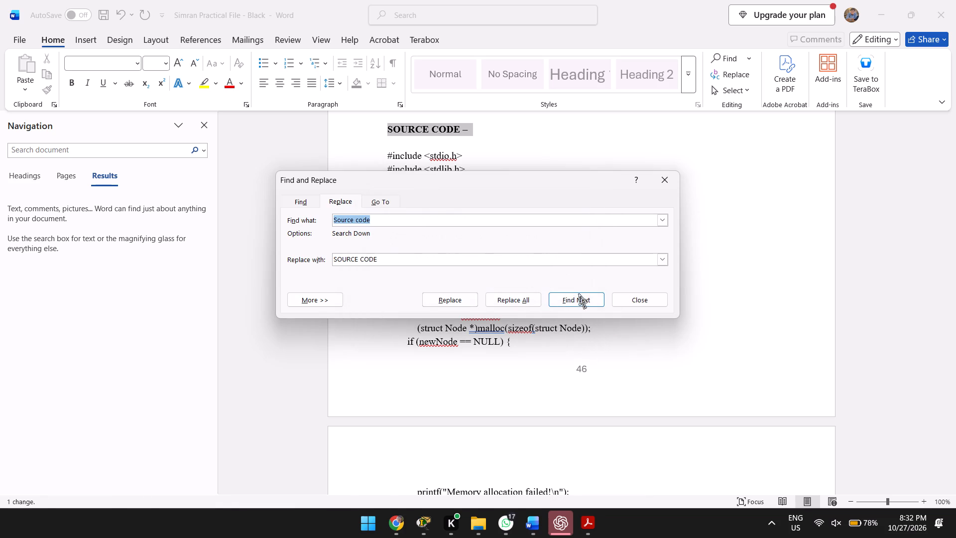
{"action": "left_click", "coordinate": [629, 301]}
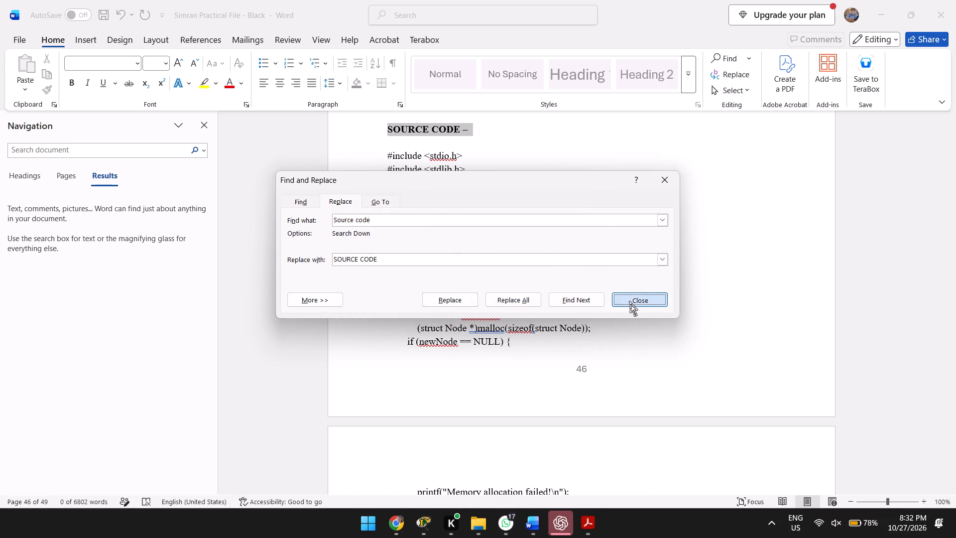
Replace every "Source code" in the whole document with "SOURCE CODE", starting with no text selected.
{"action": "scroll", "coordinate": [629, 301], "scroll_direction": "up", "scroll_amount": 11}
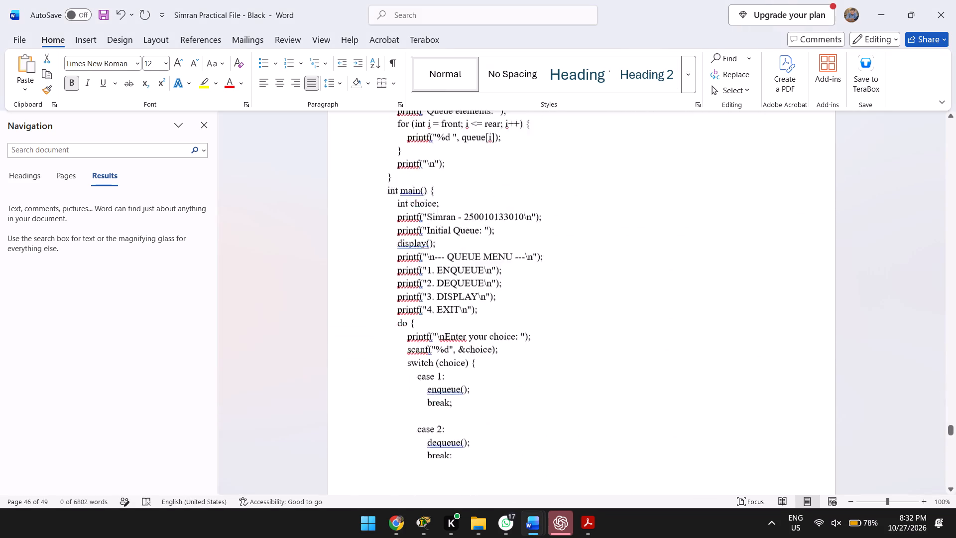
{"action": "scroll", "coordinate": [629, 301], "scroll_direction": "up", "scroll_amount": 2}
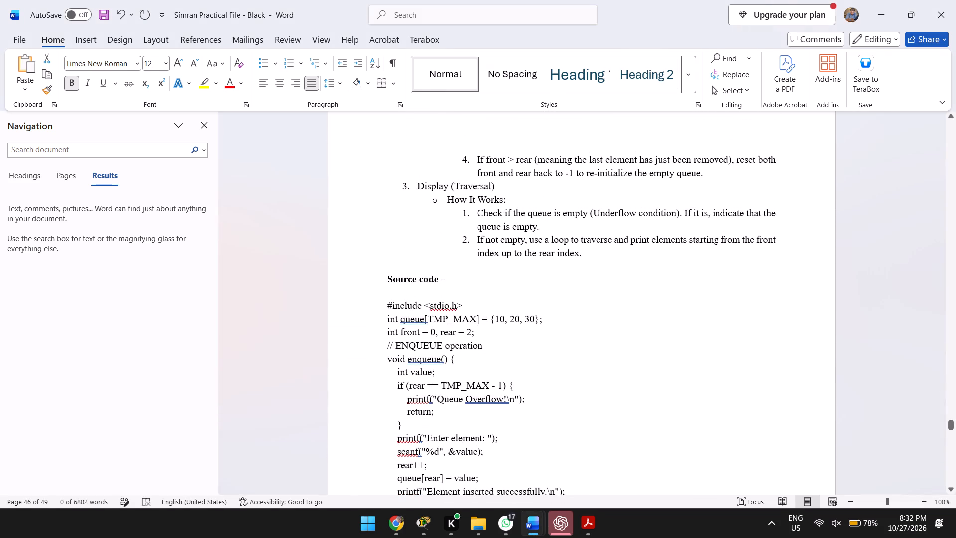
{"action": "left_click", "coordinate": [437, 284]}
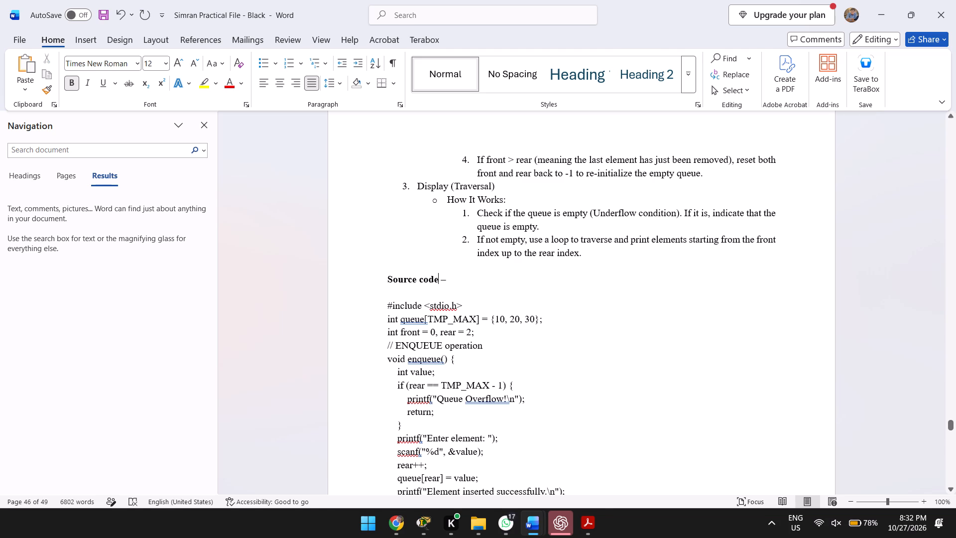
{"action": "left_click", "coordinate": [209, 146]}
{"action": "left_click", "coordinate": [204, 149]}
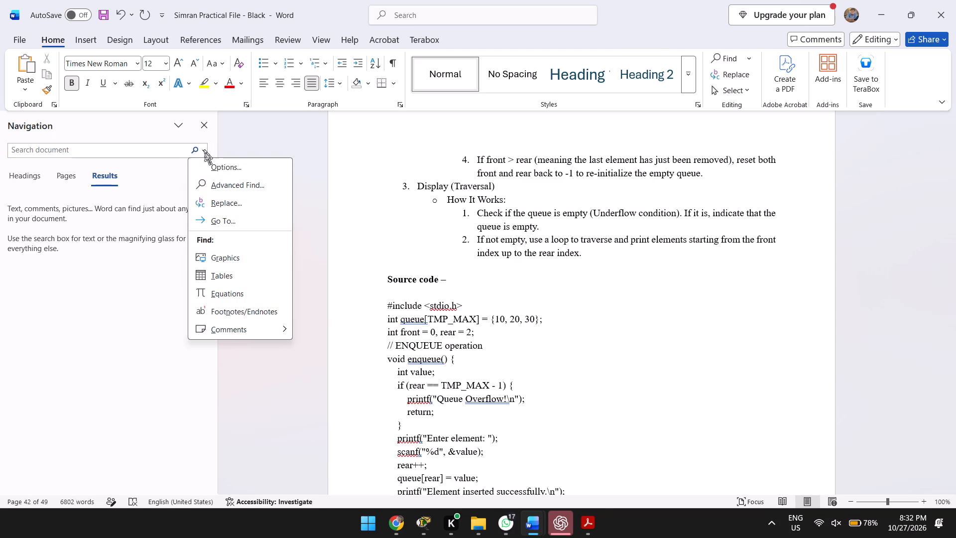
{"action": "left_click", "coordinate": [215, 195]}
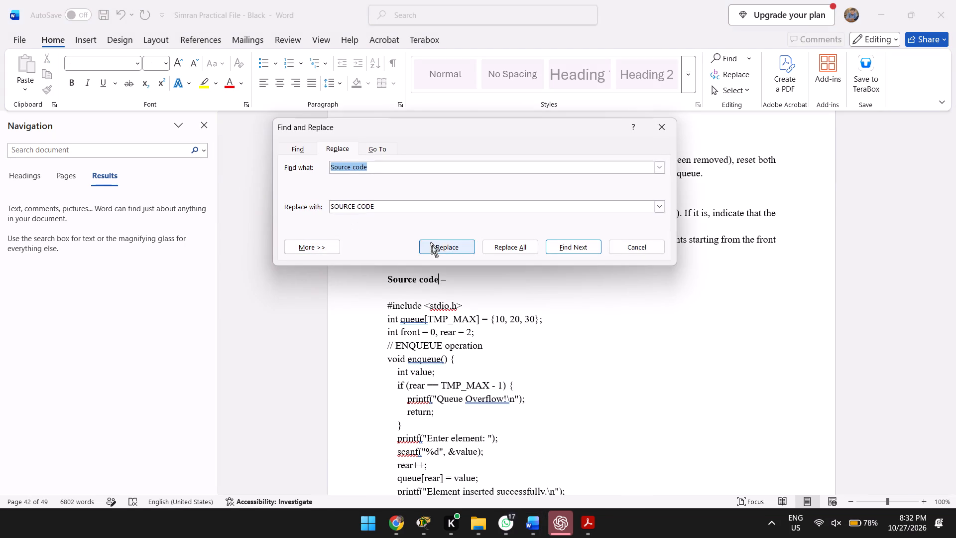
{"action": "left_click", "coordinate": [494, 246]}
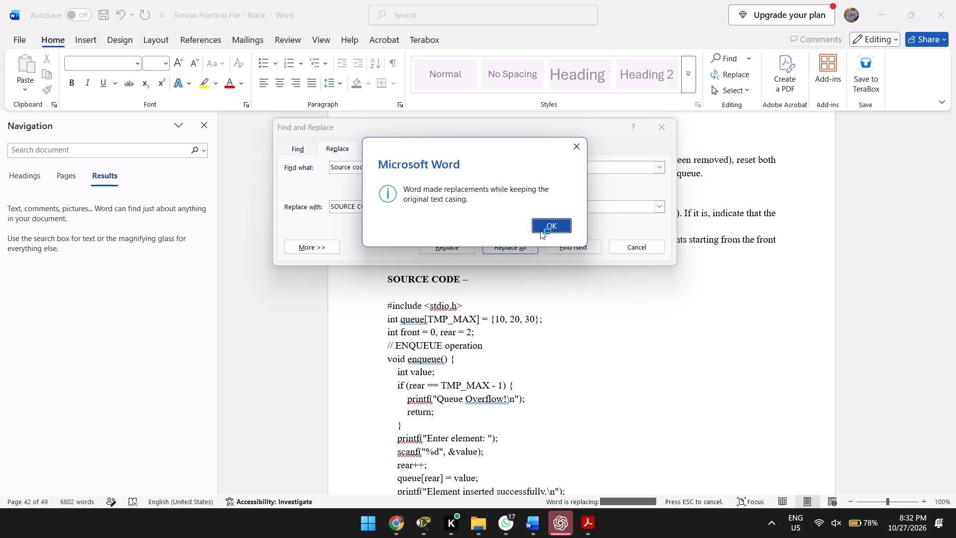
{"action": "left_click", "coordinate": [546, 229]}
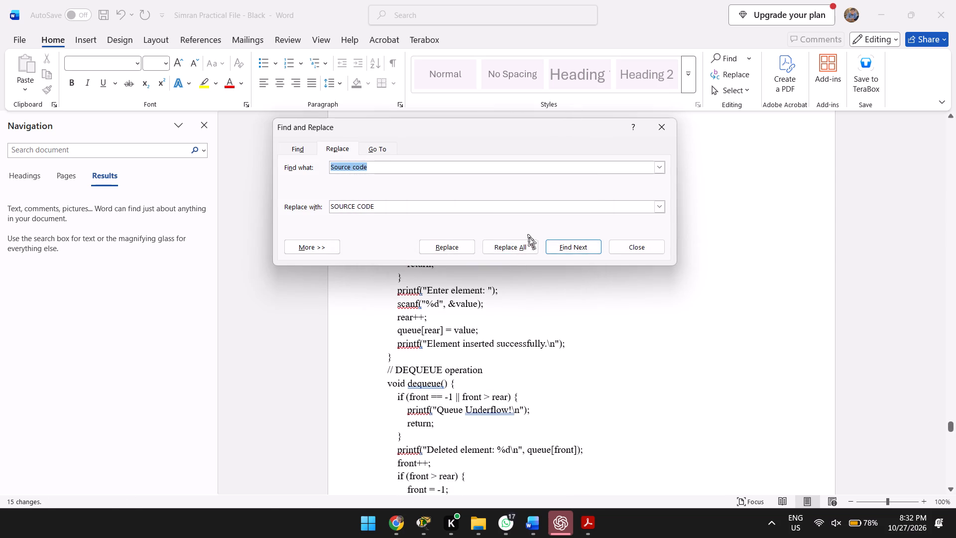
{"action": "left_click", "coordinate": [506, 253]}
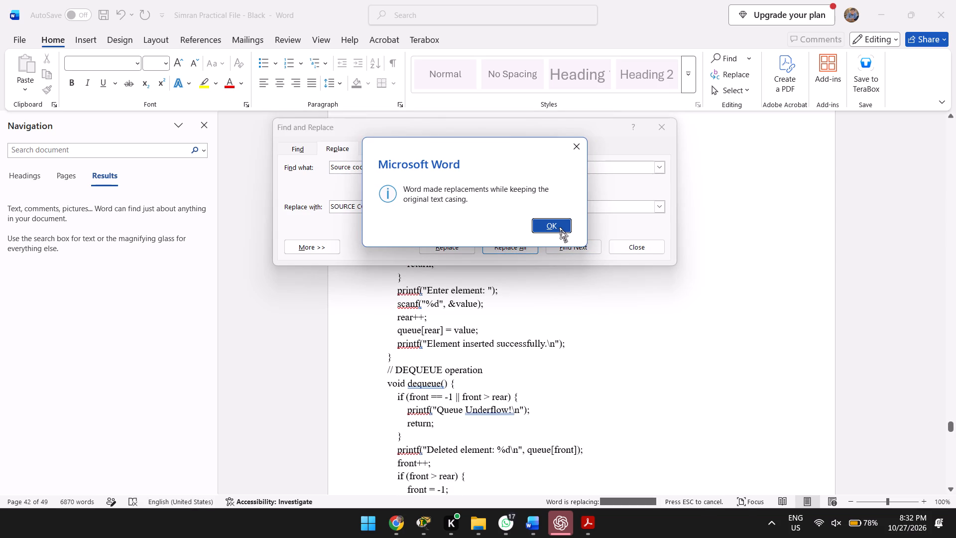
{"action": "left_click", "coordinate": [559, 227]}
Go through several "Source code" matches in the document to check the capitalised headings.
{"action": "left_click_drag", "start_coordinate": [554, 126], "coordinate": [448, 270]}
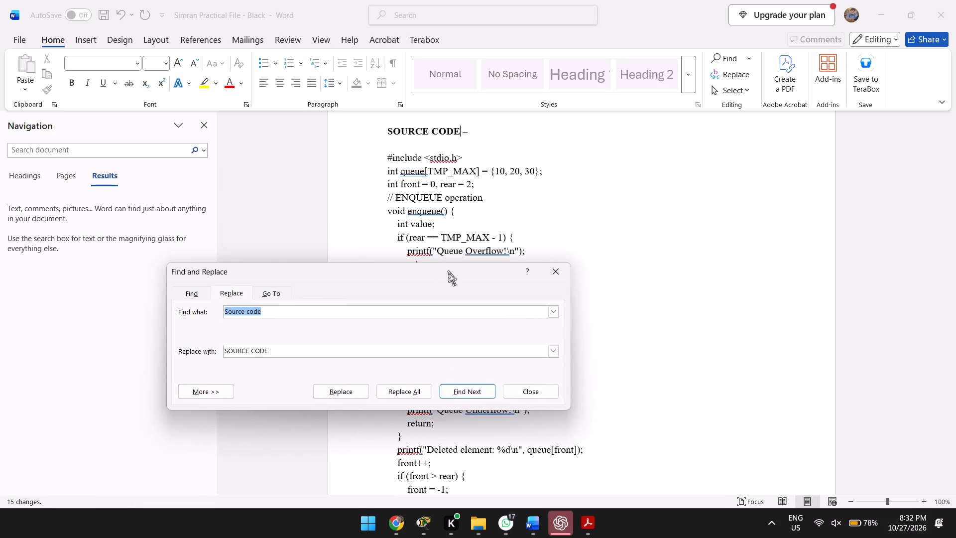
{"action": "left_click_drag", "start_coordinate": [448, 270], "coordinate": [426, 292]}
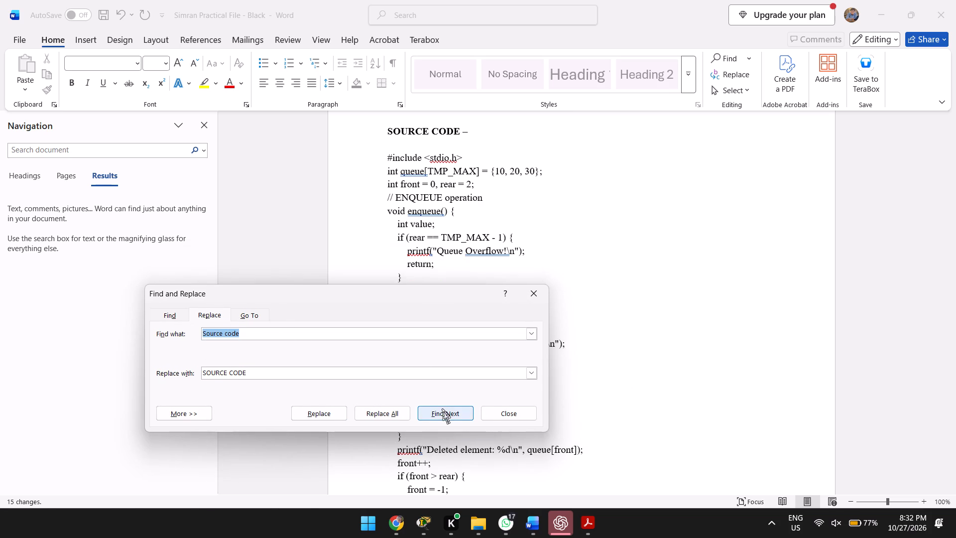
{"action": "left_click", "coordinate": [442, 408]}
{"action": "left_click", "coordinate": [442, 408]}
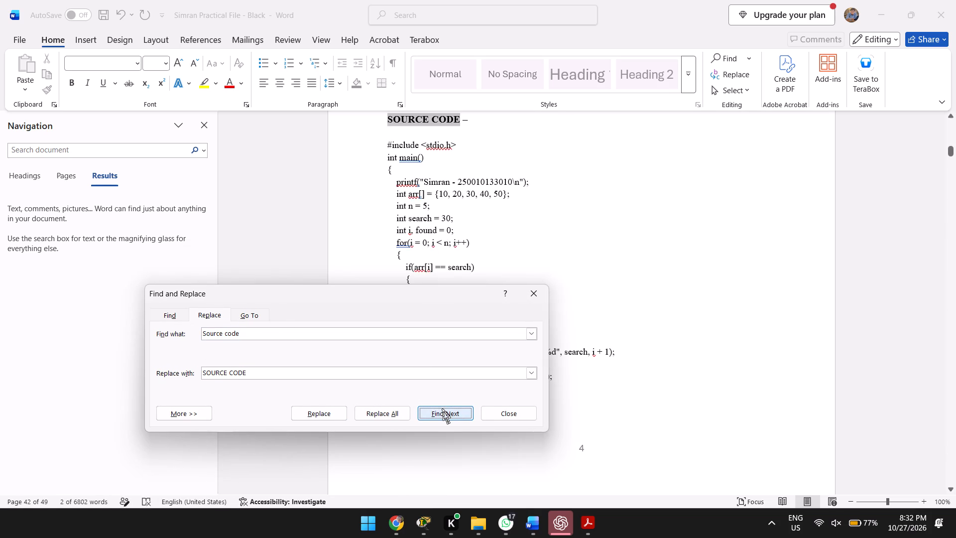
{"action": "left_click", "coordinate": [442, 408]}
{"action": "left_click", "coordinate": [442, 408]}
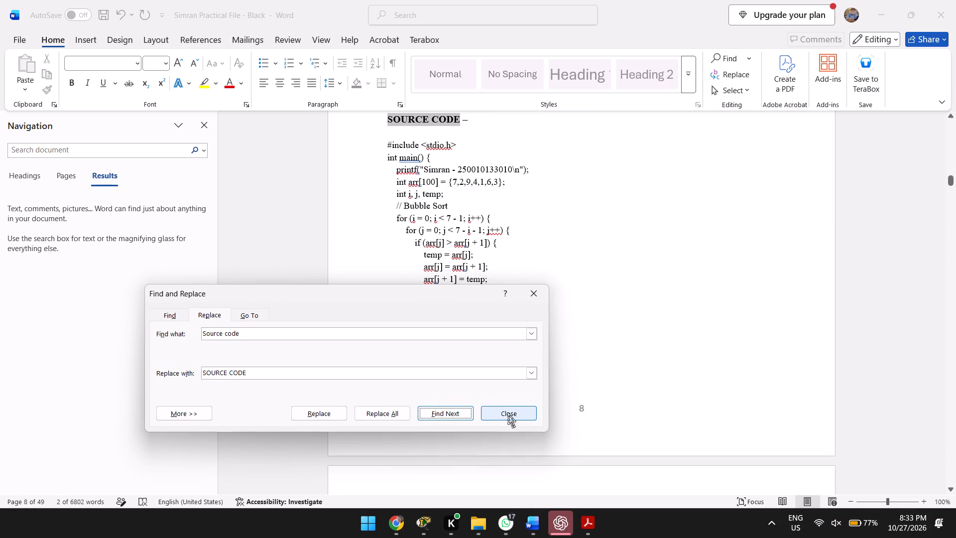
{"action": "left_click", "coordinate": [517, 416]}
Replace every "Aim" in the whole document with "AIM", extending the replacement beyond the selection.
{"action": "scroll", "coordinate": [527, 368], "scroll_direction": "down", "scroll_amount": 3}
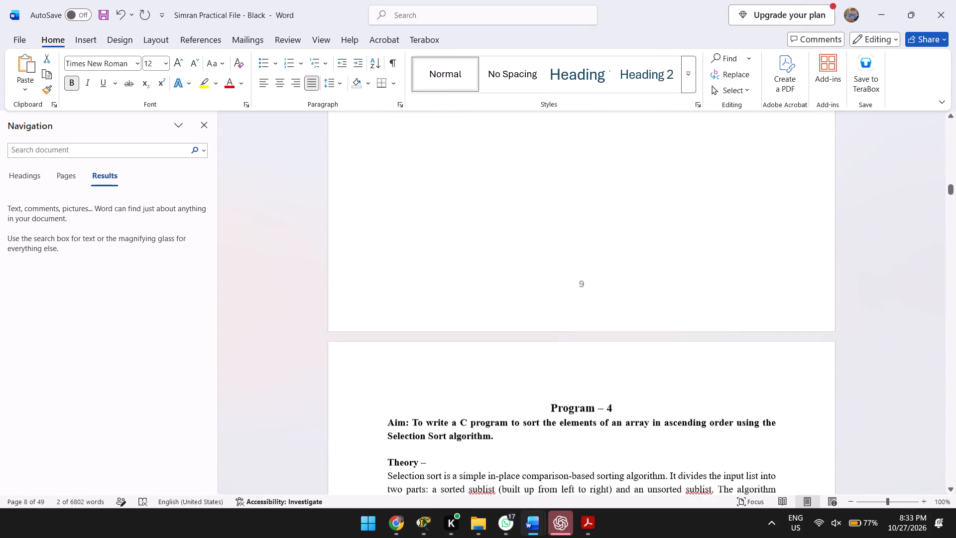
{"action": "scroll", "coordinate": [527, 368], "scroll_direction": "down", "scroll_amount": 4}
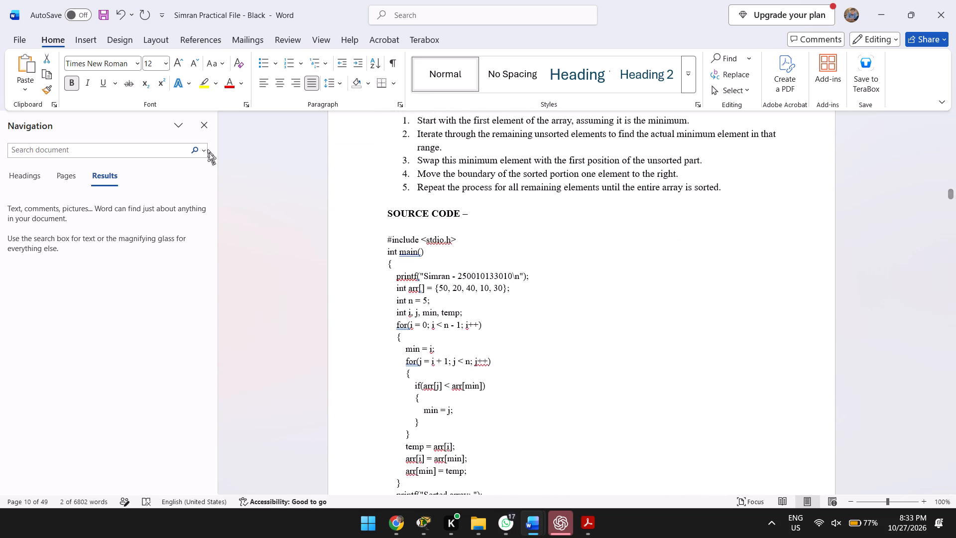
{"action": "left_click", "coordinate": [206, 150]}
{"action": "left_click", "coordinate": [230, 199]}
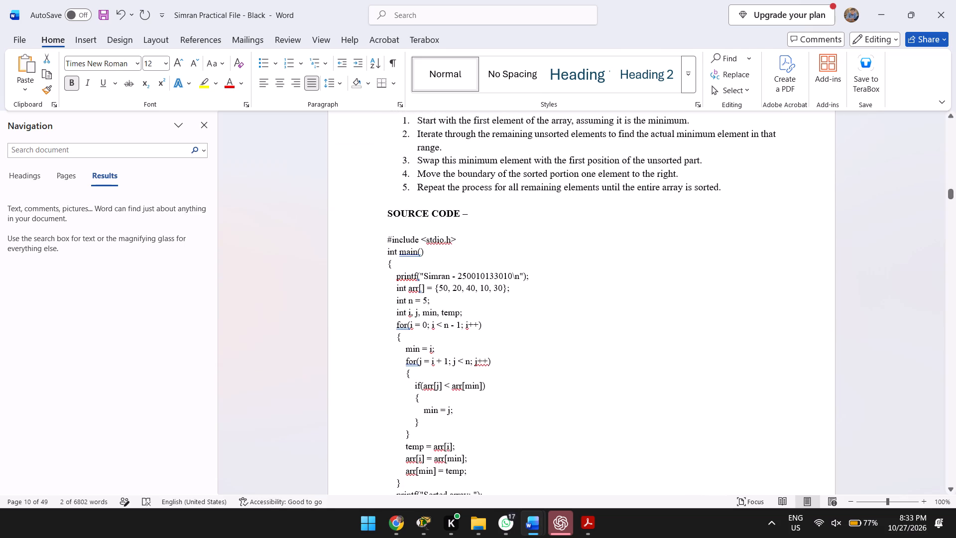
{"action": "key", "text": "BackSpace"}
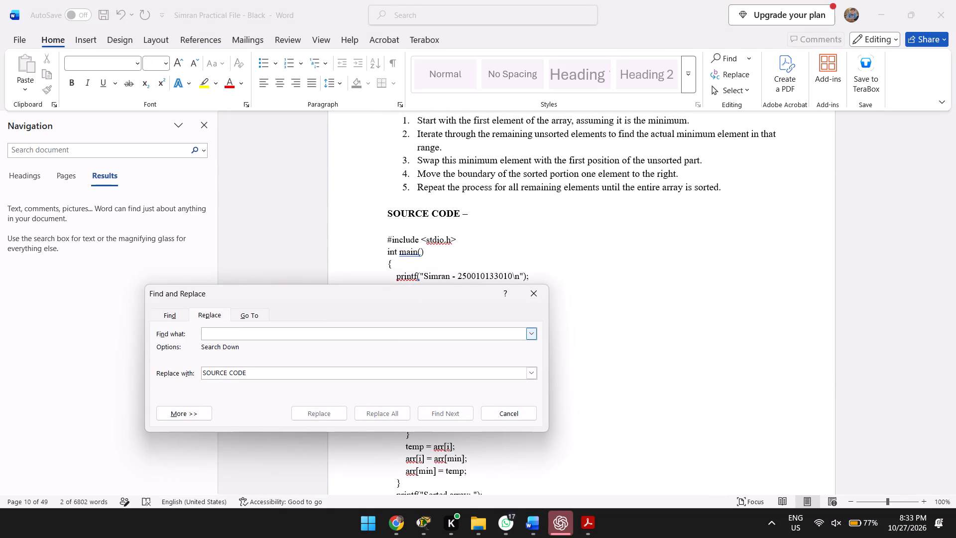
{"action": "type", "text": "Aim"}
{"action": "key", "text": "Tab"}
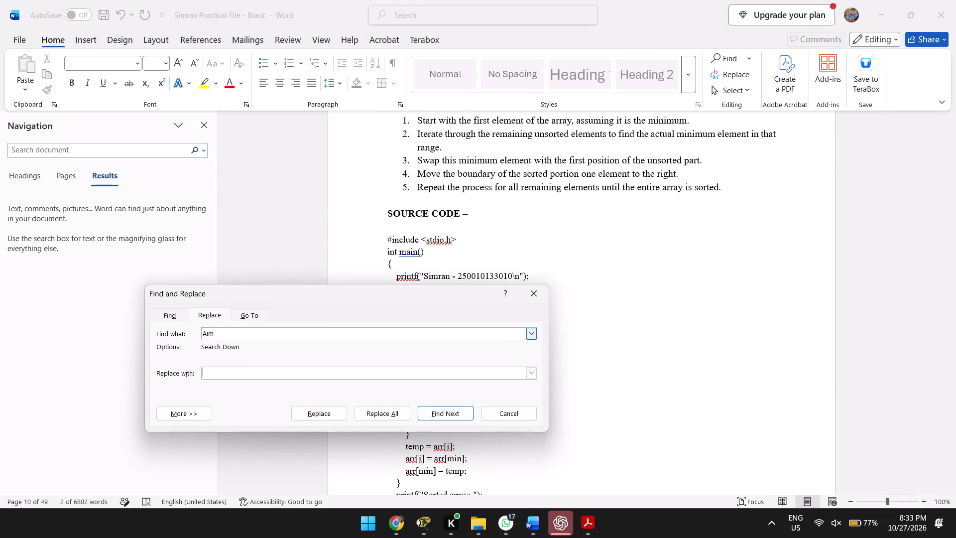
{"action": "left_click", "coordinate": [360, 413]}
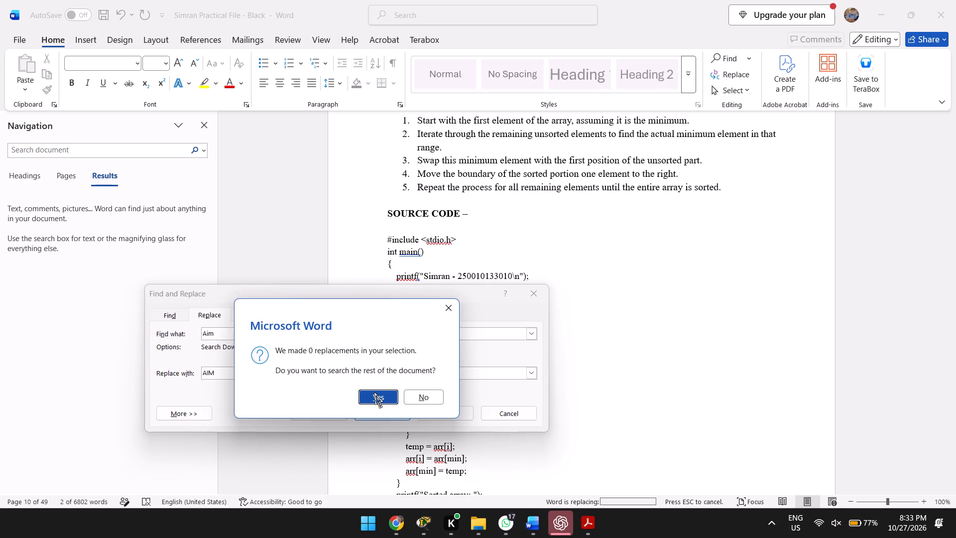
{"action": "left_click", "coordinate": [374, 393]}
{"action": "left_click", "coordinate": [384, 395]}
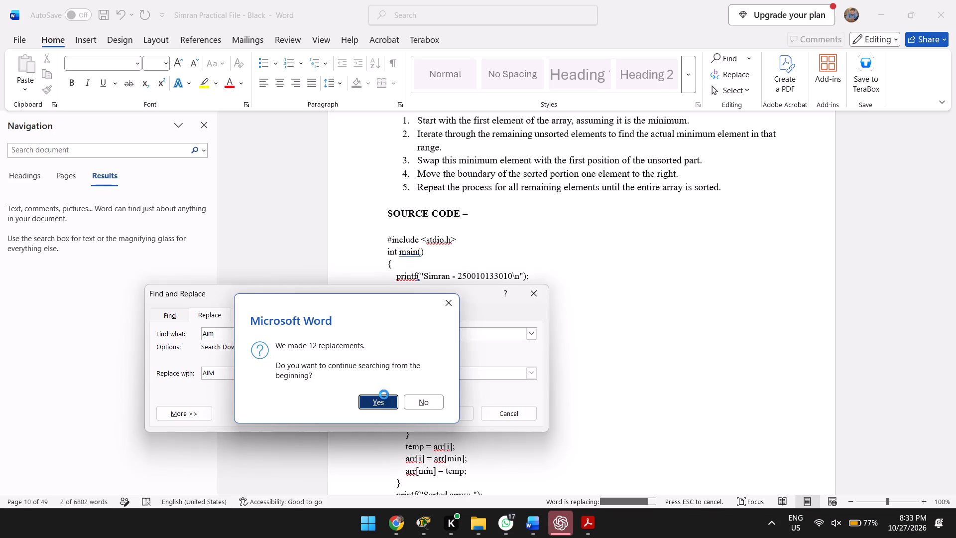
{"action": "left_click", "coordinate": [425, 397]}
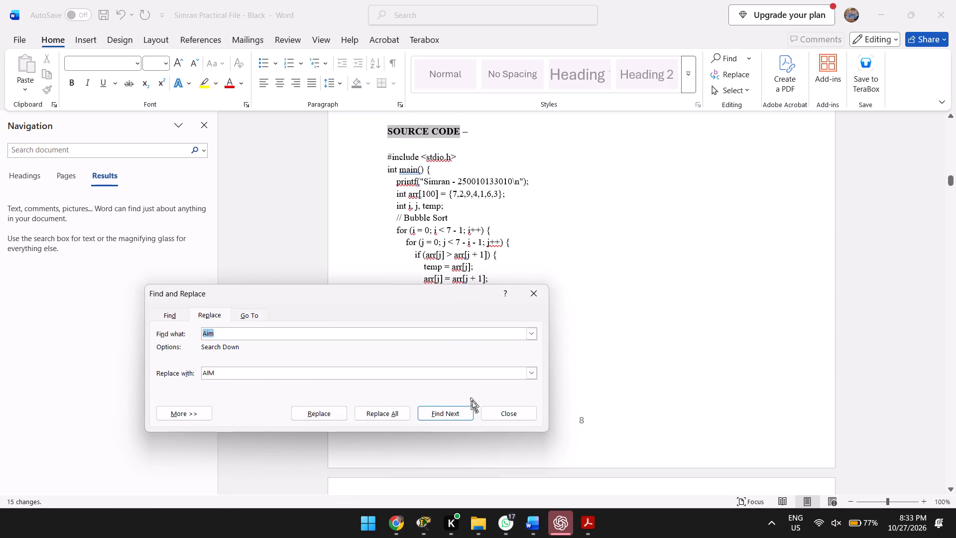
{"action": "left_click", "coordinate": [494, 409]}
Replace every "Theory" in the whole document with "THEORY", continuing beyond the selection and from the beginning.
{"action": "scroll", "coordinate": [494, 409], "scroll_direction": "up", "scroll_amount": 2}
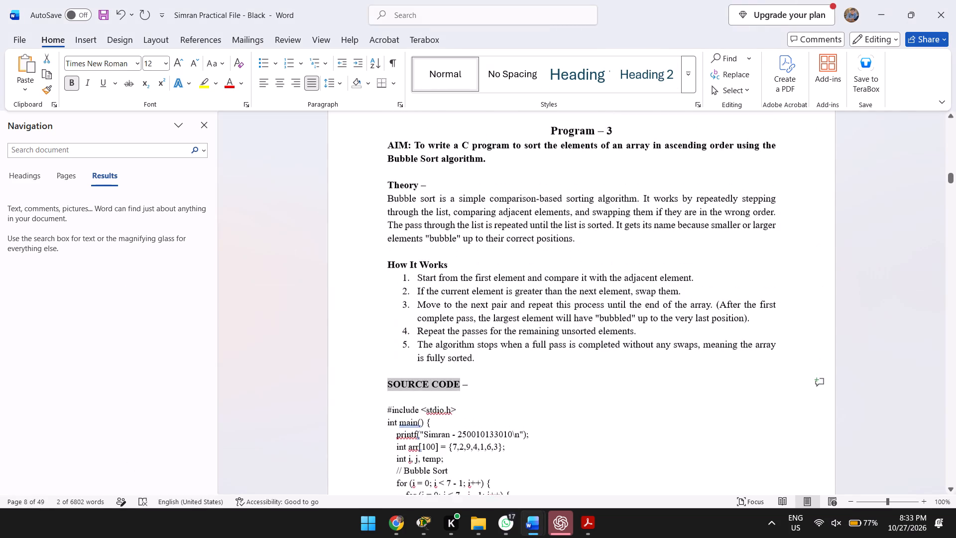
{"action": "scroll", "coordinate": [501, 307], "scroll_direction": "up", "scroll_amount": 1}
{"action": "scroll", "coordinate": [458, 324], "scroll_direction": "down", "scroll_amount": 3}
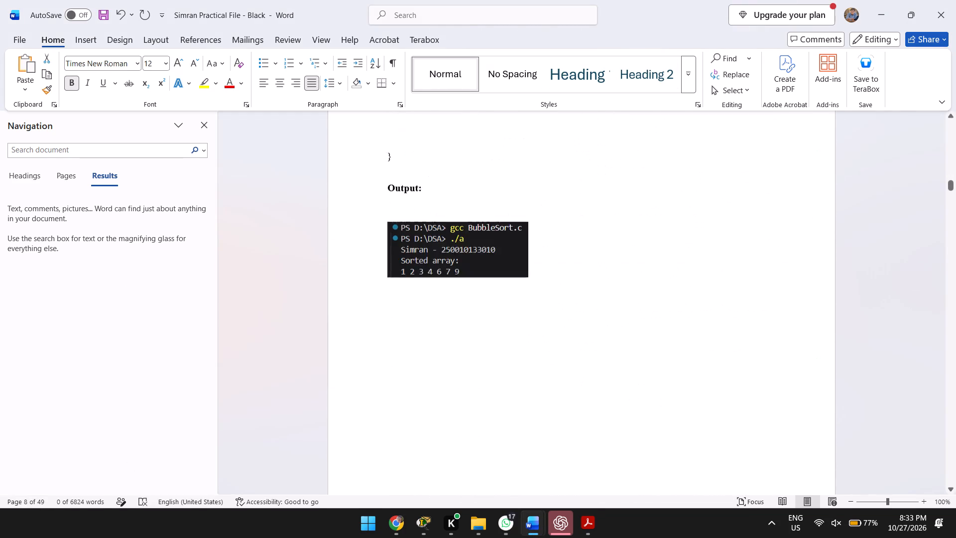
{"action": "scroll", "coordinate": [458, 324], "scroll_direction": "down", "scroll_amount": 3}
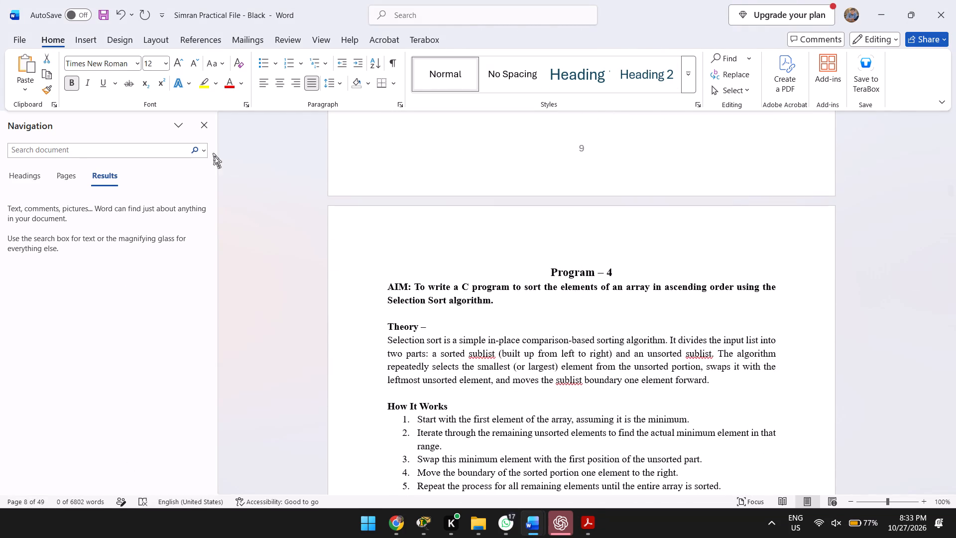
{"action": "left_click", "coordinate": [205, 150]}
{"action": "left_click", "coordinate": [215, 204]}
{"action": "key", "text": "BackSpace"}
{"action": "type", "text": "Tho"}
{"action": "key", "text": "BackSpace"}
{"action": "type", "text": "eorty"}
{"action": "key", "text": "BackSpace"}
{"action": "key", "text": "BackSpace"}
{"action": "key", "text": "y"}
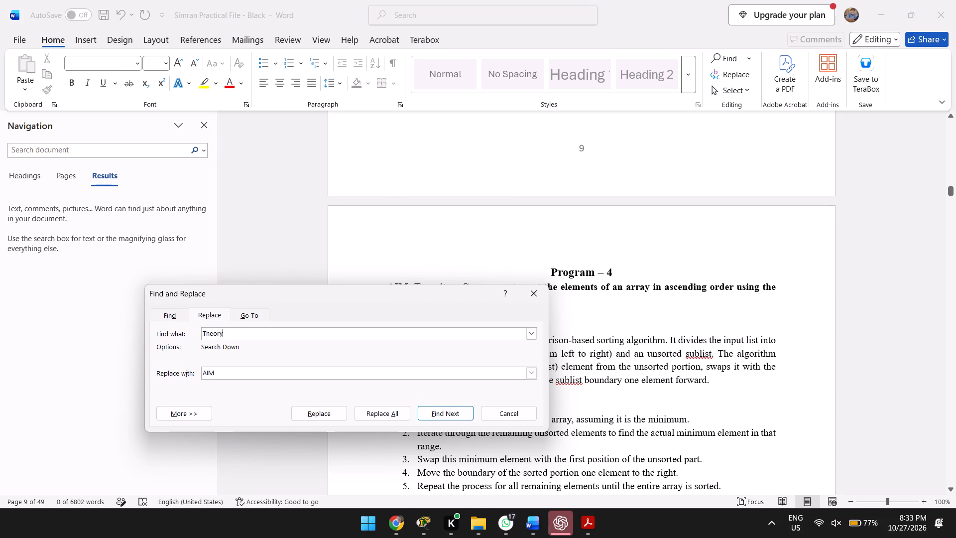
{"action": "key", "text": "Tab"}
{"action": "type", "text": "THEORY"}
{"action": "left_click", "coordinate": [374, 412]}
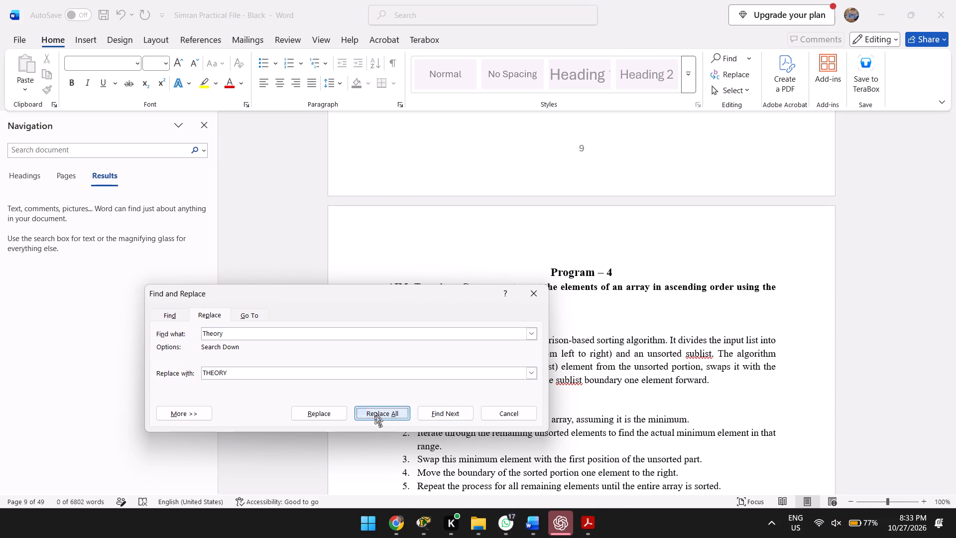
{"action": "left_click", "coordinate": [378, 401]}
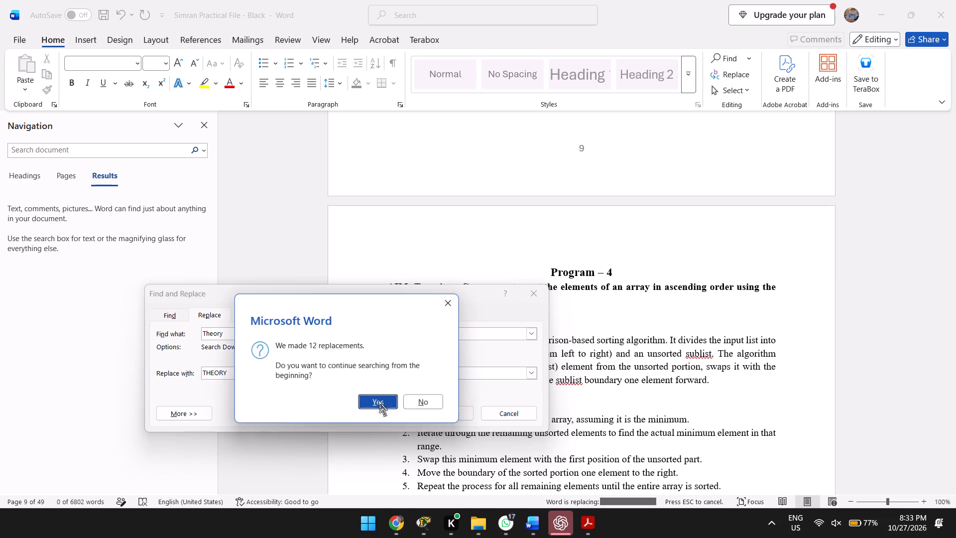
{"action": "left_click", "coordinate": [379, 399]}
{"action": "left_click", "coordinate": [412, 396]}
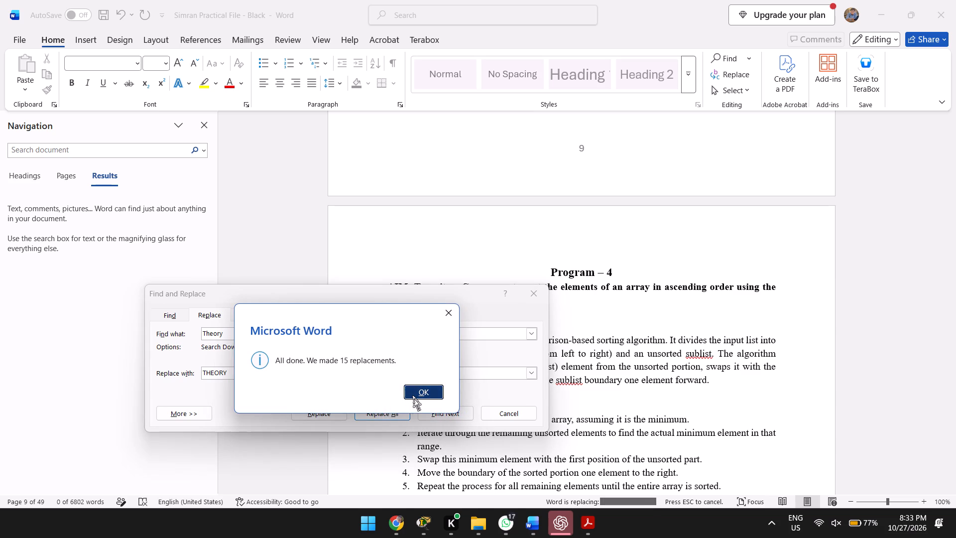
Replace every "Output" in the whole document with "OUTPUT", extending beyond the selection, and close the replacement dialog.
{"action": "scroll", "coordinate": [439, 272], "scroll_direction": "up", "scroll_amount": 1}
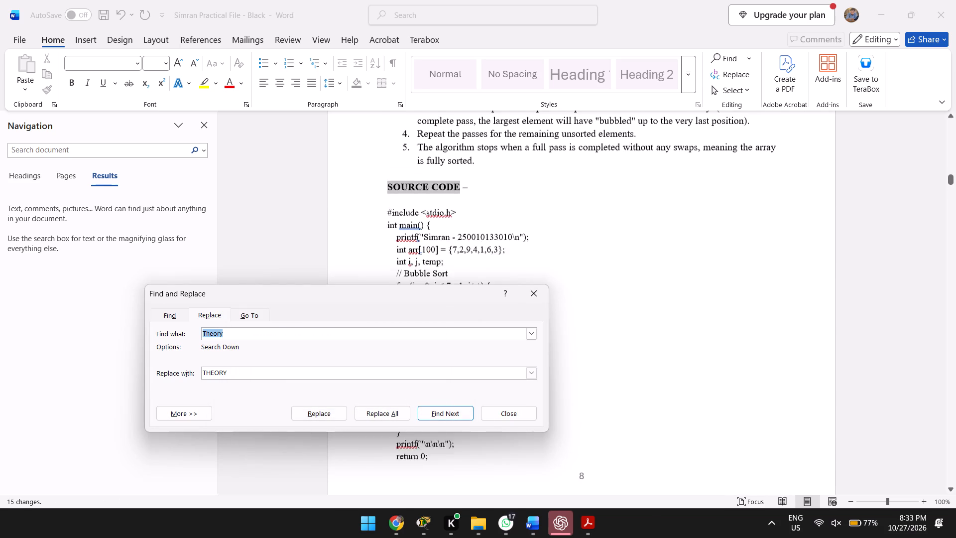
{"action": "scroll", "coordinate": [459, 196], "scroll_direction": "up", "scroll_amount": 1}
{"action": "scroll", "coordinate": [459, 196], "scroll_direction": "down", "scroll_amount": 1}
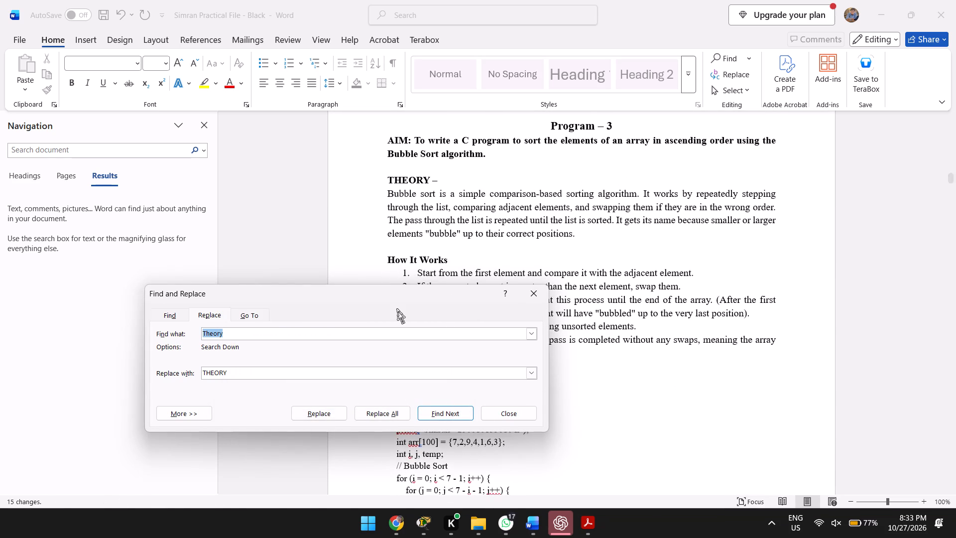
{"action": "key", "text": "BackSpace"}
{"action": "type", "text": "Outu"}
{"action": "key", "text": "BackSpace"}
{"action": "type", "text": "put"}
{"action": "key", "text": "Tab"}
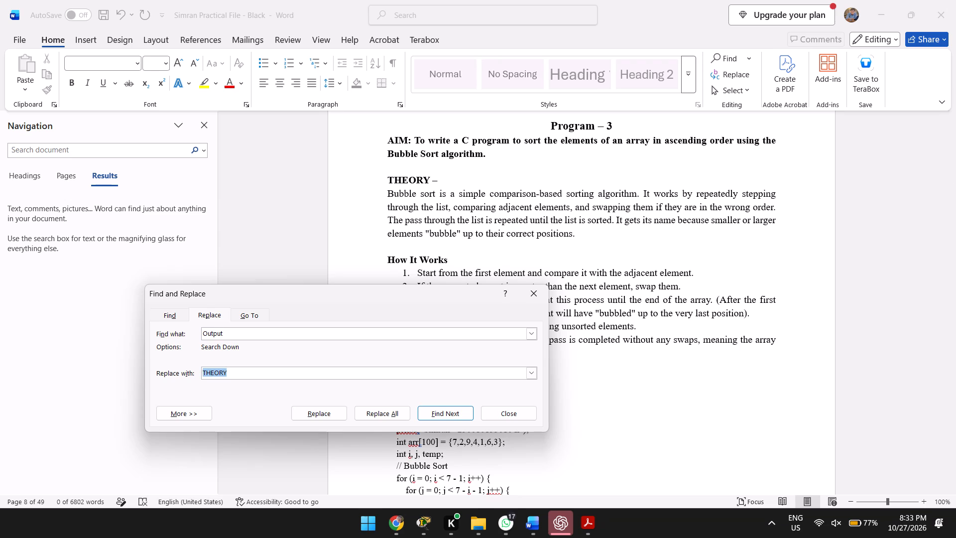
{"action": "type", "text": "OUTPUT"}
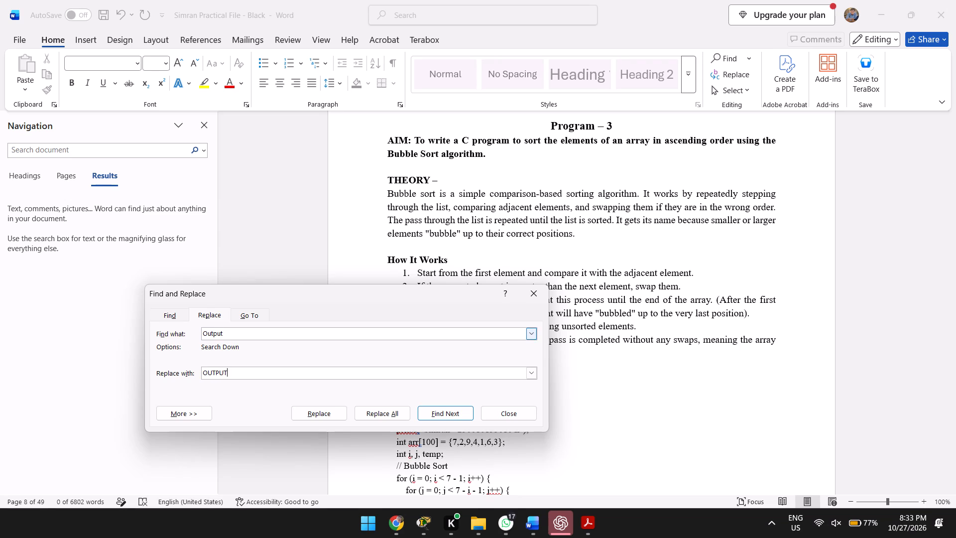
{"action": "left_click", "coordinate": [390, 414]}
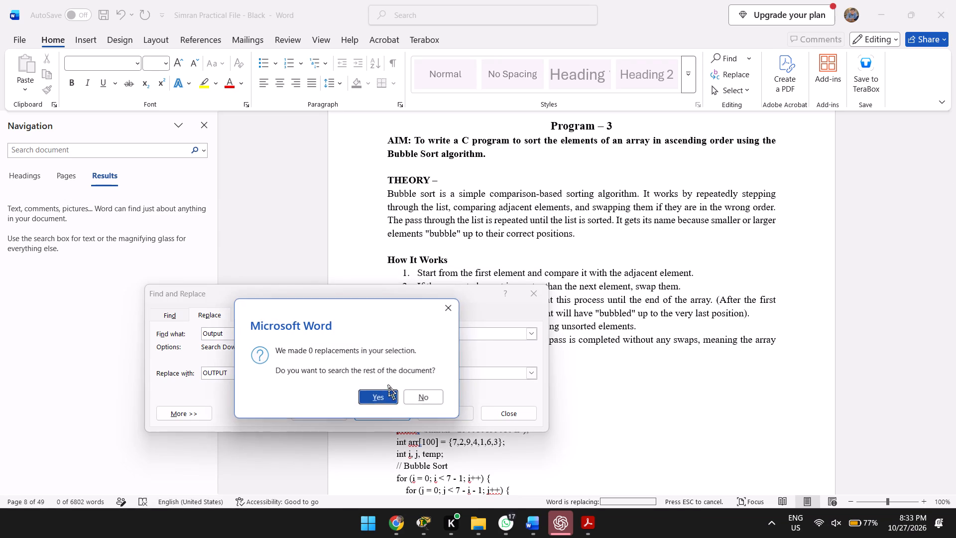
{"action": "left_click", "coordinate": [369, 390]}
{"action": "left_click", "coordinate": [375, 404]}
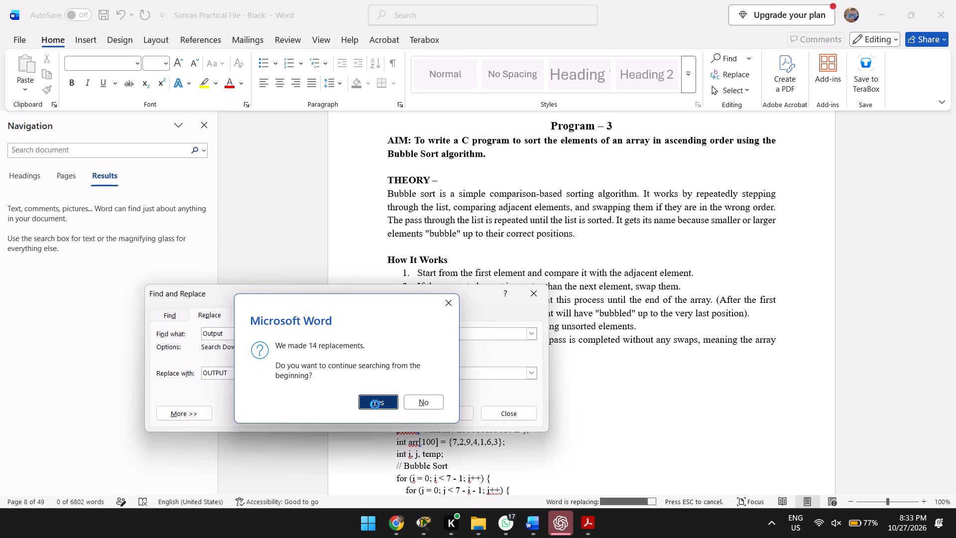
{"action": "left_click", "coordinate": [416, 397]}
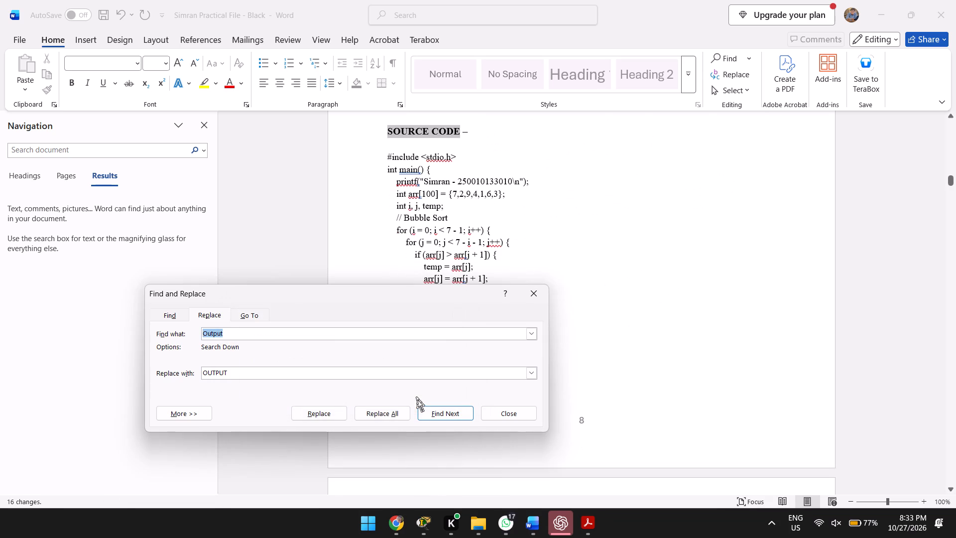
{"action": "scroll", "coordinate": [466, 219], "scroll_direction": "down", "scroll_amount": 2}
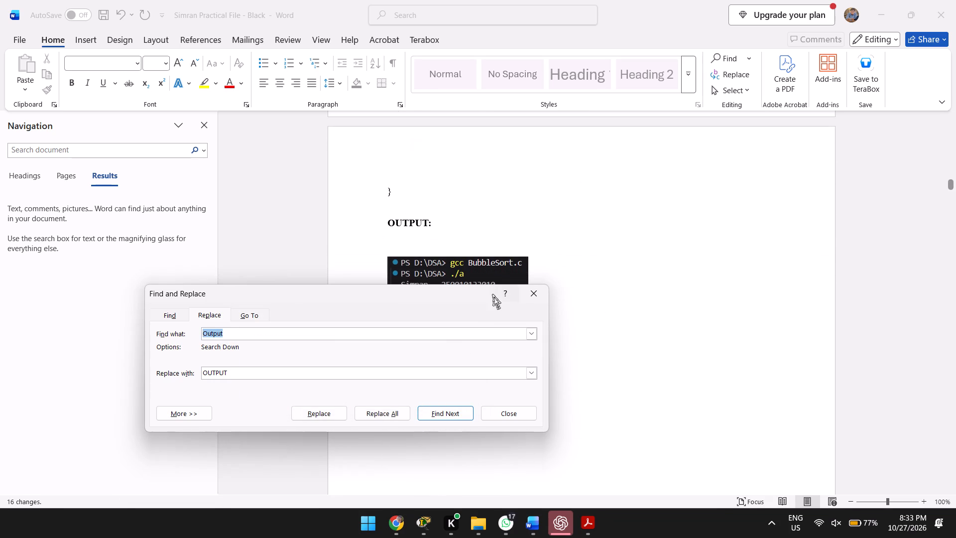
{"action": "left_click", "coordinate": [540, 292]}
Look through the Program – 2 to Program – 4 pages to check their capitalised section labels.
{"action": "scroll", "coordinate": [540, 292], "scroll_direction": "down", "scroll_amount": 1}
{"action": "scroll", "coordinate": [540, 292], "scroll_direction": "up", "scroll_amount": 2}
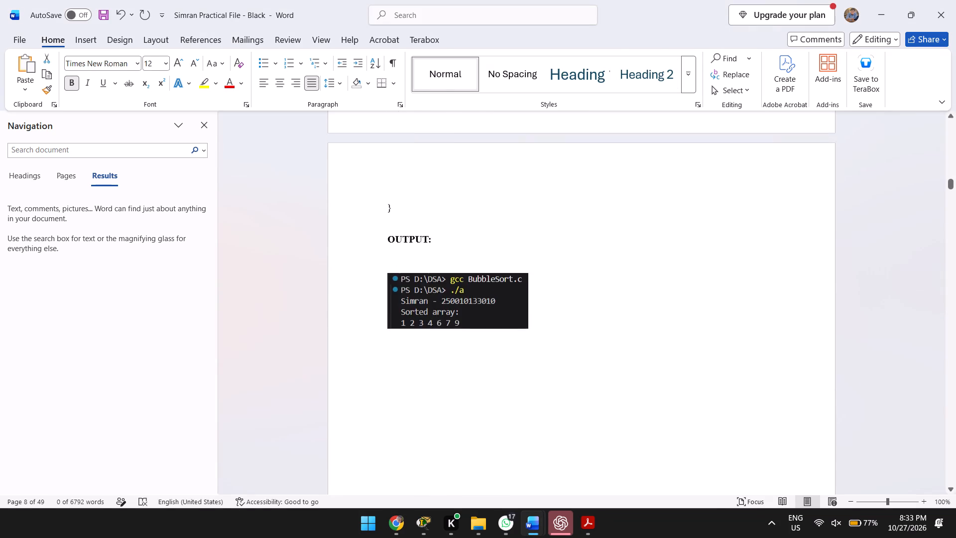
{"action": "scroll", "coordinate": [540, 292], "scroll_direction": "up", "scroll_amount": 8}
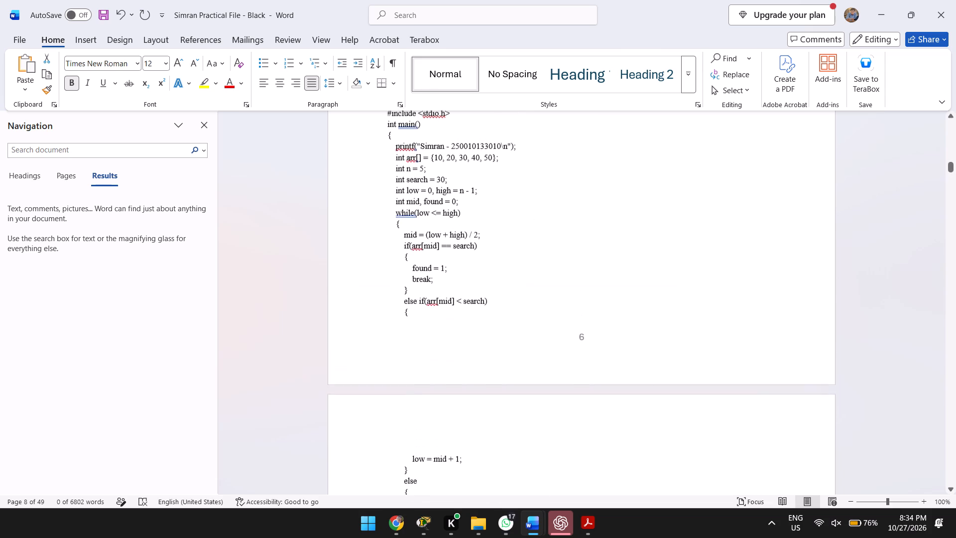
{"action": "scroll", "coordinate": [540, 292], "scroll_direction": "up", "scroll_amount": 2}
{"action": "scroll", "coordinate": [540, 292], "scroll_direction": "down", "scroll_amount": 5}
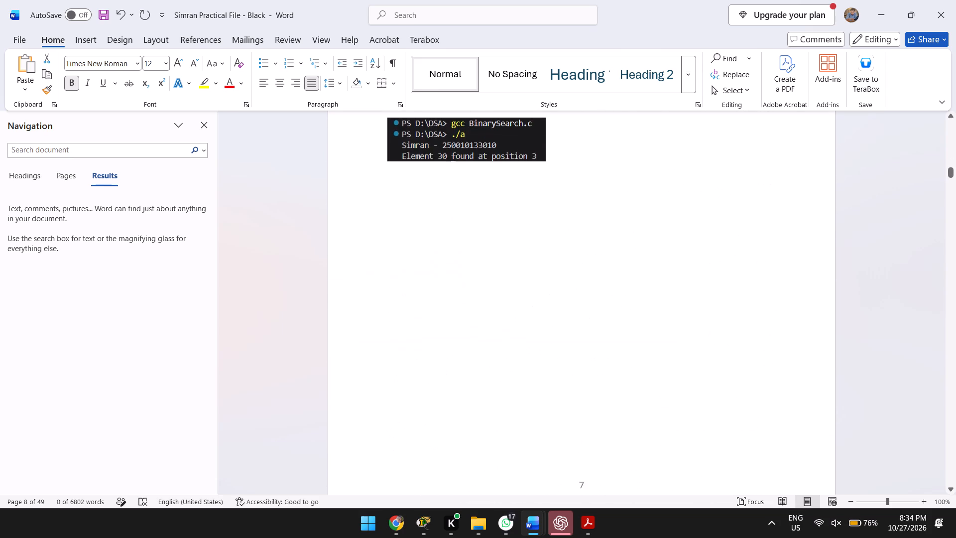
{"action": "scroll", "coordinate": [563, 314], "scroll_direction": "down", "scroll_amount": 4}
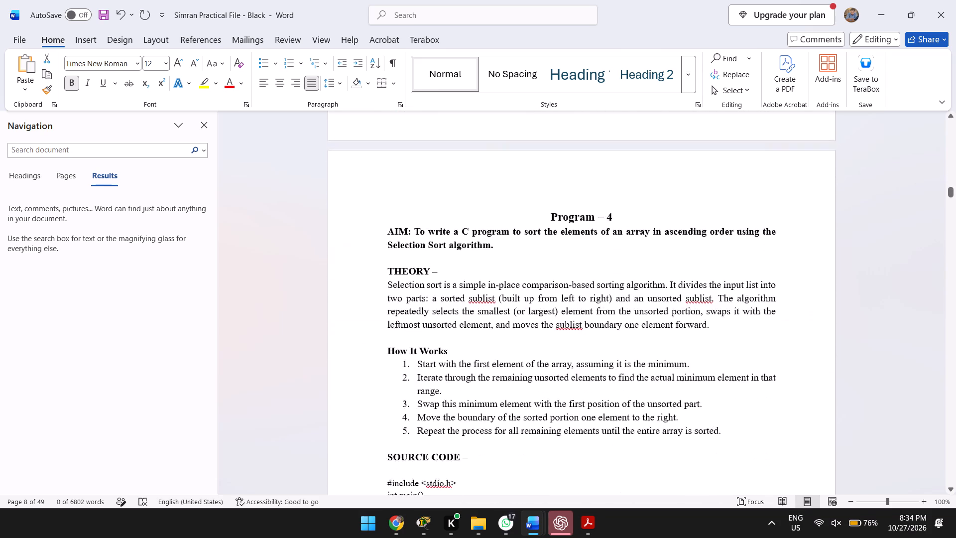
{"action": "scroll", "coordinate": [563, 314], "scroll_direction": "down", "scroll_amount": 4}
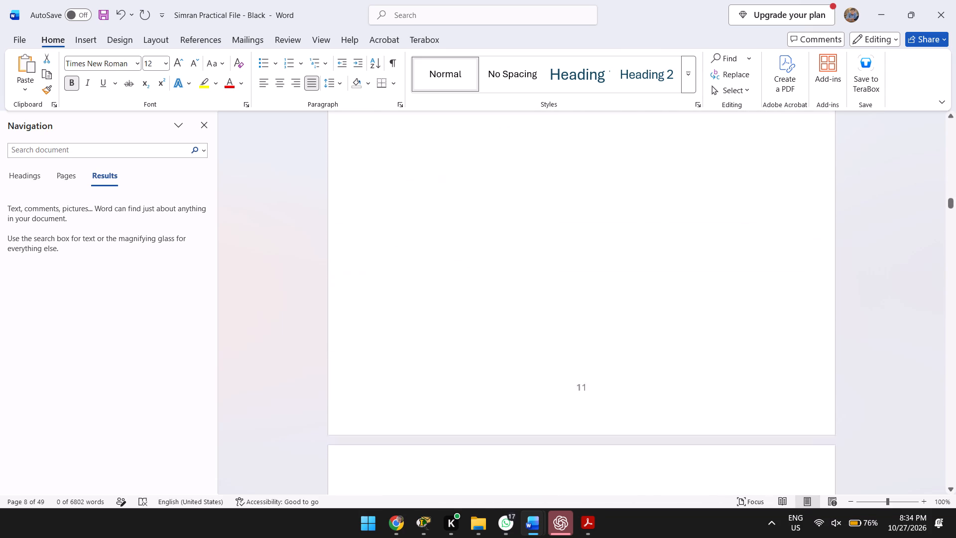
{"action": "scroll", "coordinate": [563, 314], "scroll_direction": "down", "scroll_amount": 3}
{"action": "scroll", "coordinate": [563, 314], "scroll_direction": "up", "scroll_amount": 5}
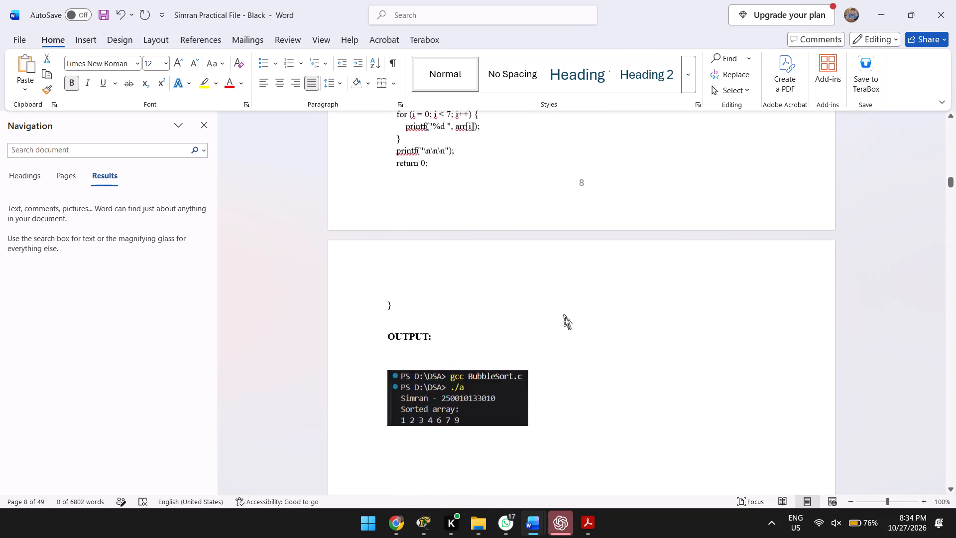
Review the INDEX table and the opening program pages, checking the program list, page numbers and section labels.
{"action": "scroll", "coordinate": [563, 314], "scroll_direction": "up", "scroll_amount": 9}
{"action": "scroll", "coordinate": [563, 314], "scroll_direction": "down", "scroll_amount": 1}
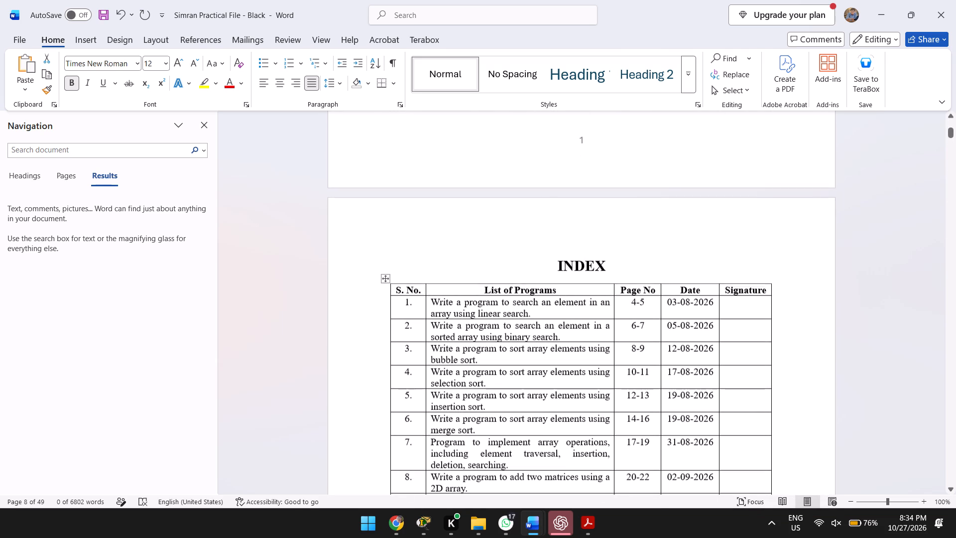
{"action": "scroll", "coordinate": [598, 383], "scroll_direction": "down", "scroll_amount": 1}
{"action": "scroll", "coordinate": [638, 395], "scroll_direction": "down", "scroll_amount": 1}
{"action": "scroll", "coordinate": [644, 342], "scroll_direction": "down", "scroll_amount": 2}
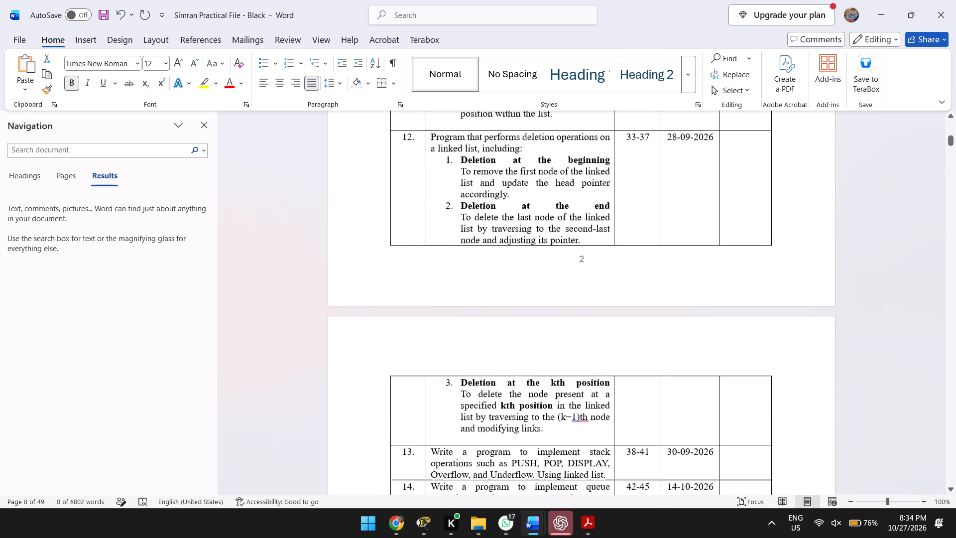
{"action": "scroll", "coordinate": [644, 350], "scroll_direction": "down", "scroll_amount": 20}
{"action": "scroll", "coordinate": [644, 350], "scroll_direction": "down", "scroll_amount": 20}
{"action": "scroll", "coordinate": [644, 350], "scroll_direction": "down", "scroll_amount": 3}
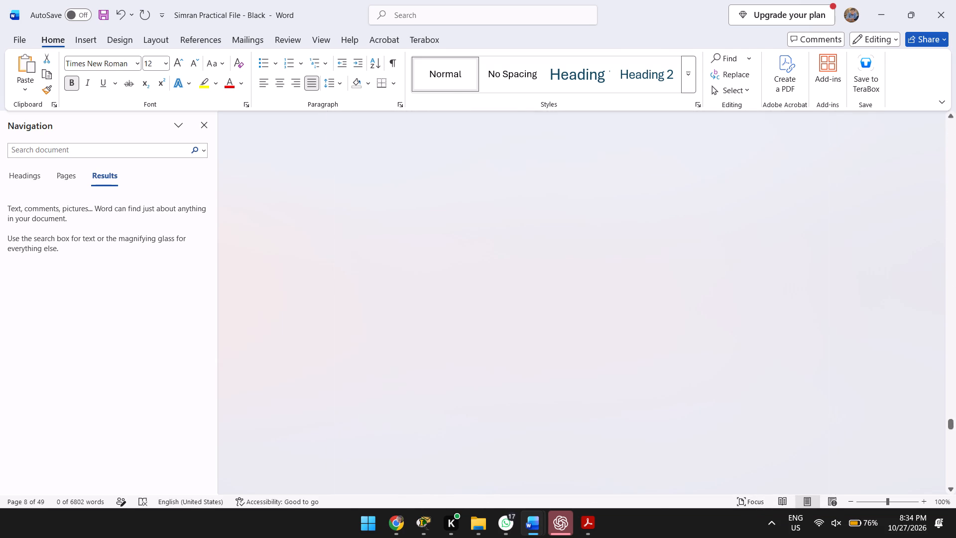
{"action": "scroll", "coordinate": [644, 350], "scroll_direction": "down", "scroll_amount": 8}
{"action": "scroll", "coordinate": [644, 350], "scroll_direction": "up", "scroll_amount": 20}
{"action": "scroll", "coordinate": [644, 350], "scroll_direction": "up", "scroll_amount": 20}
{"action": "scroll", "coordinate": [644, 350], "scroll_direction": "down", "scroll_amount": 2}
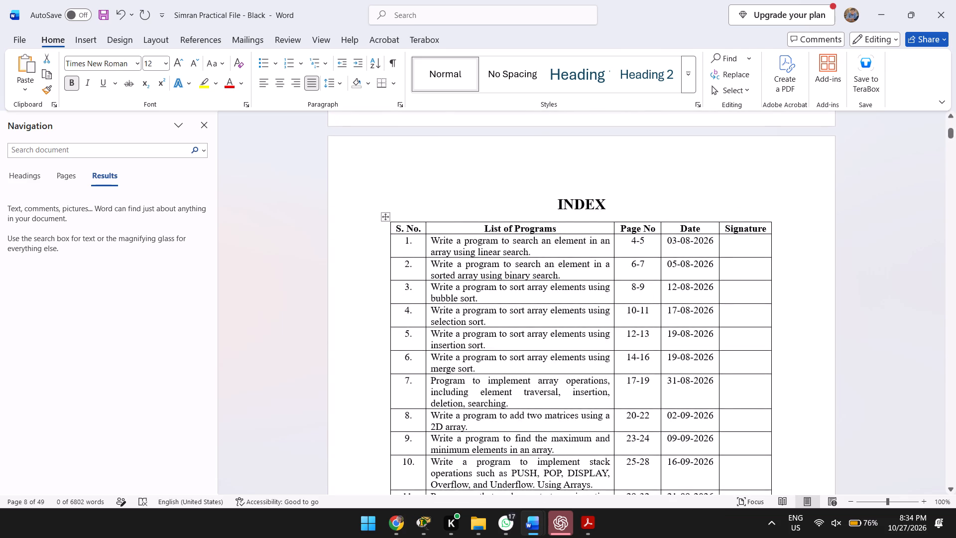
{"action": "scroll", "coordinate": [684, 352], "scroll_direction": "down", "scroll_amount": 9}
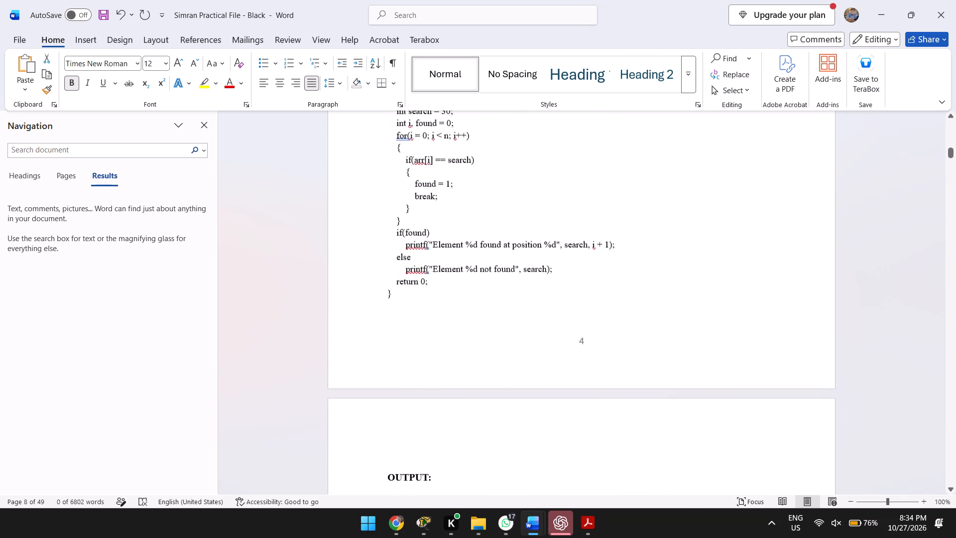
{"action": "scroll", "coordinate": [684, 352], "scroll_direction": "down", "scroll_amount": 6}
{"action": "scroll", "coordinate": [684, 352], "scroll_direction": "up", "scroll_amount": 7}
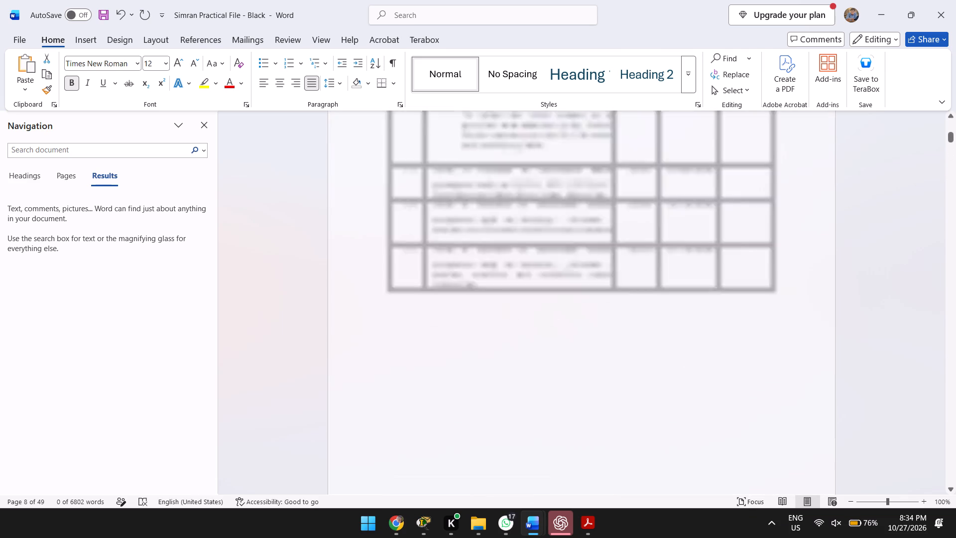
{"action": "scroll", "coordinate": [684, 352], "scroll_direction": "down", "scroll_amount": 5}
{"action": "scroll", "coordinate": [684, 352], "scroll_direction": "up", "scroll_amount": 1}
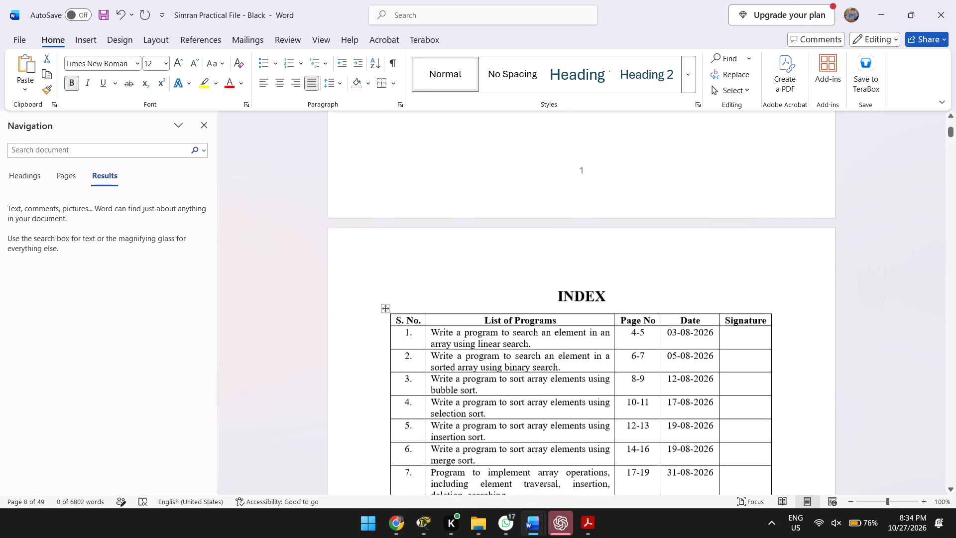
{"action": "scroll", "coordinate": [684, 352], "scroll_direction": "up", "scroll_amount": 1}
{"action": "scroll", "coordinate": [684, 352], "scroll_direction": "down", "scroll_amount": 3}
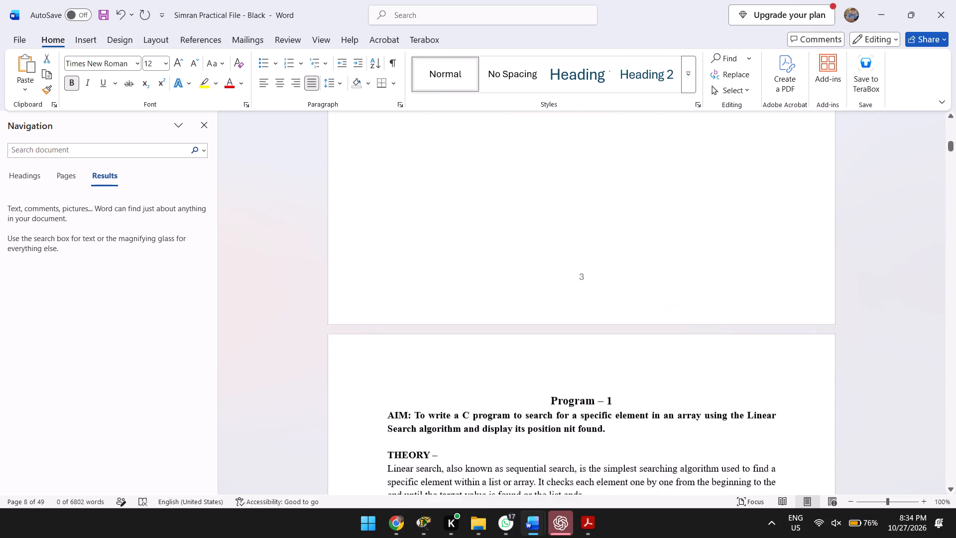
{"action": "scroll", "coordinate": [684, 352], "scroll_direction": "down", "scroll_amount": 7}
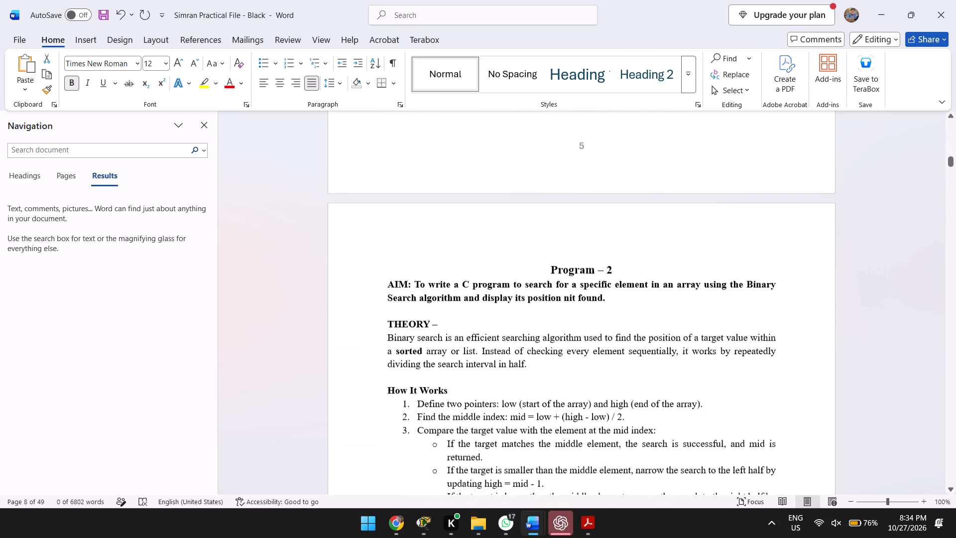
{"action": "scroll", "coordinate": [684, 352], "scroll_direction": "down", "scroll_amount": 4}
{"action": "scroll", "coordinate": [684, 352], "scroll_direction": "up", "scroll_amount": 3}
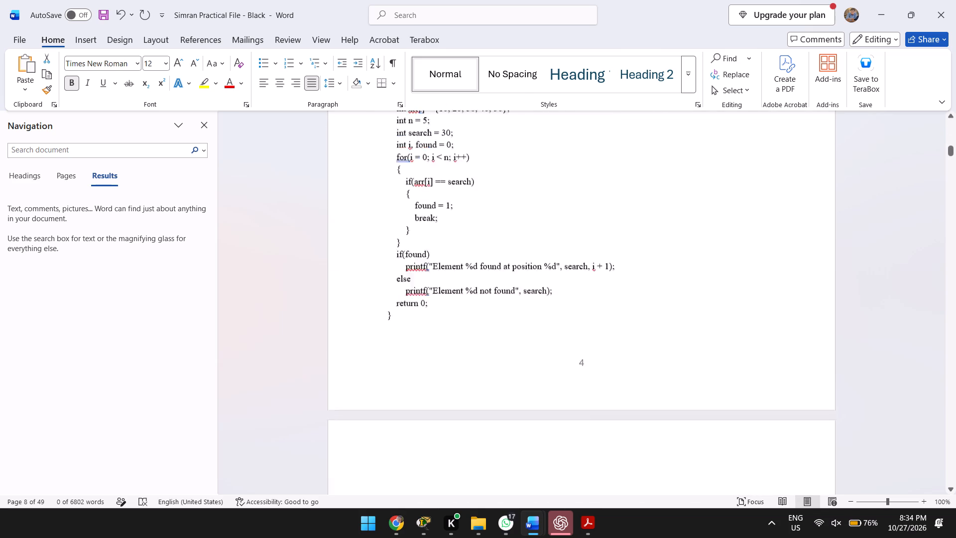
{"action": "scroll", "coordinate": [684, 352], "scroll_direction": "up", "scroll_amount": 1}
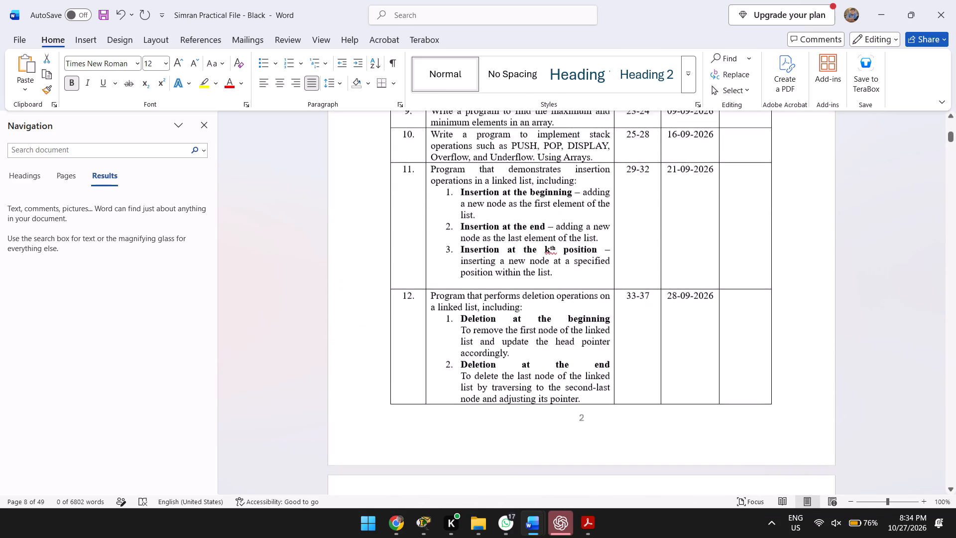
{"action": "scroll", "coordinate": [684, 352], "scroll_direction": "up", "scroll_amount": 2}
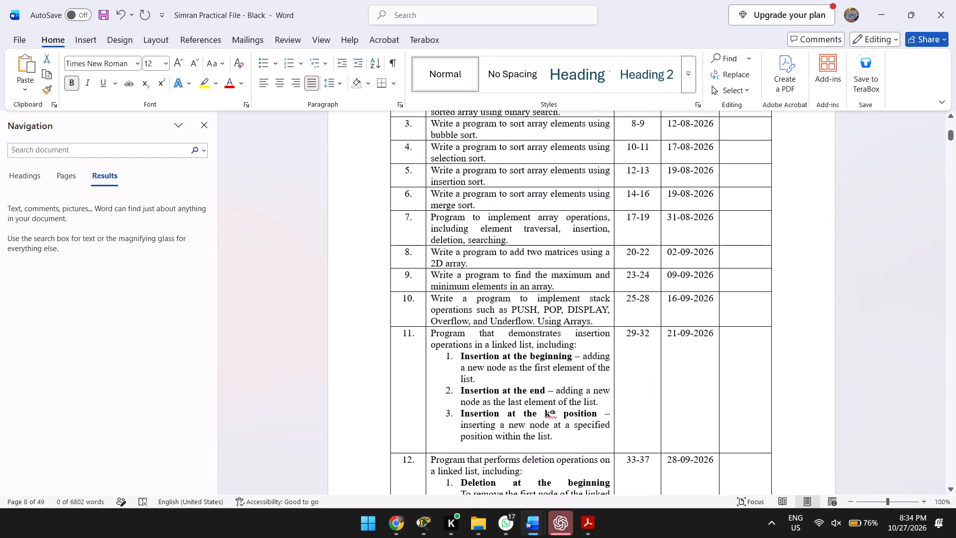
Compare the page numbers of the Program – 1 to Program – 7 pages with the INDEX table's Page No entries.
{"action": "scroll", "coordinate": [684, 352], "scroll_direction": "up", "scroll_amount": 1}
{"action": "scroll", "coordinate": [684, 352], "scroll_direction": "down", "scroll_amount": 4}
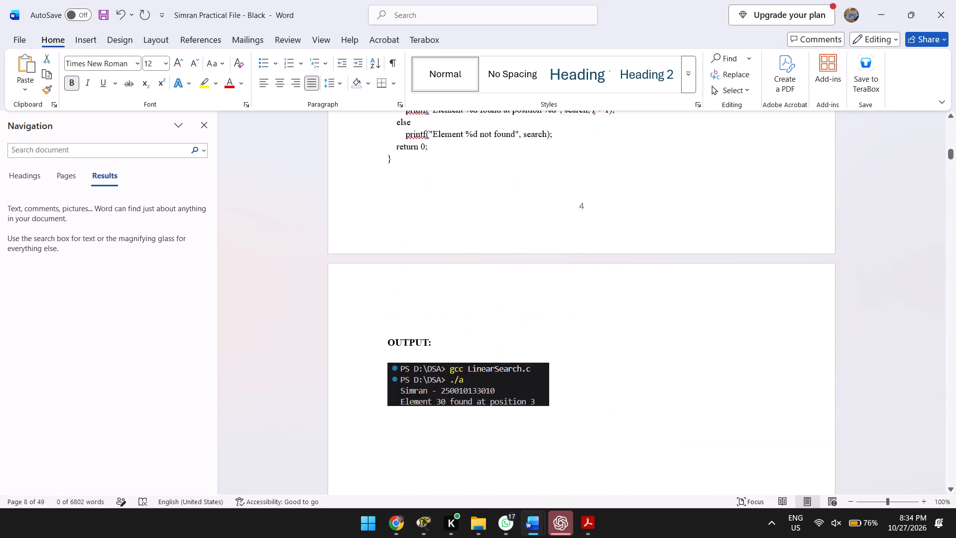
{"action": "scroll", "coordinate": [684, 352], "scroll_direction": "down", "scroll_amount": 7}
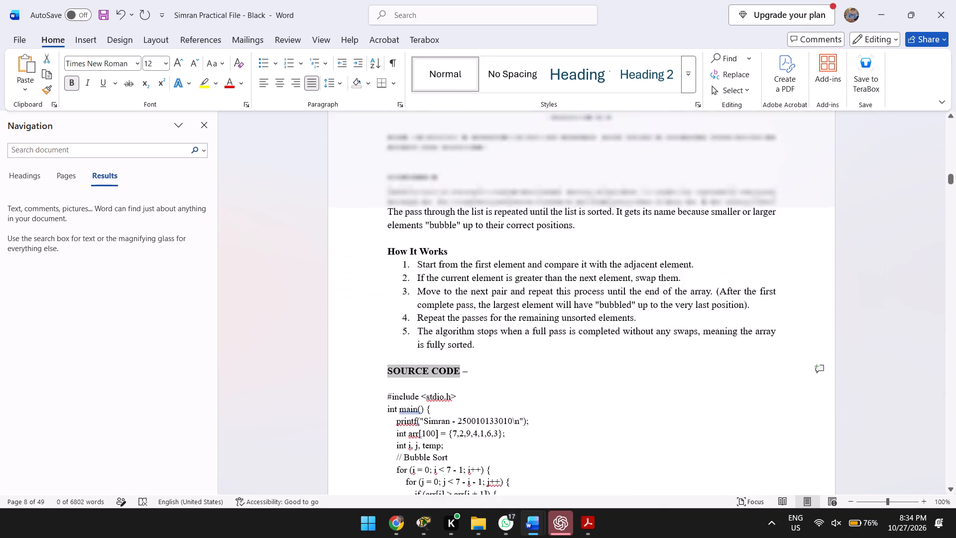
{"action": "scroll", "coordinate": [684, 352], "scroll_direction": "down", "scroll_amount": 7}
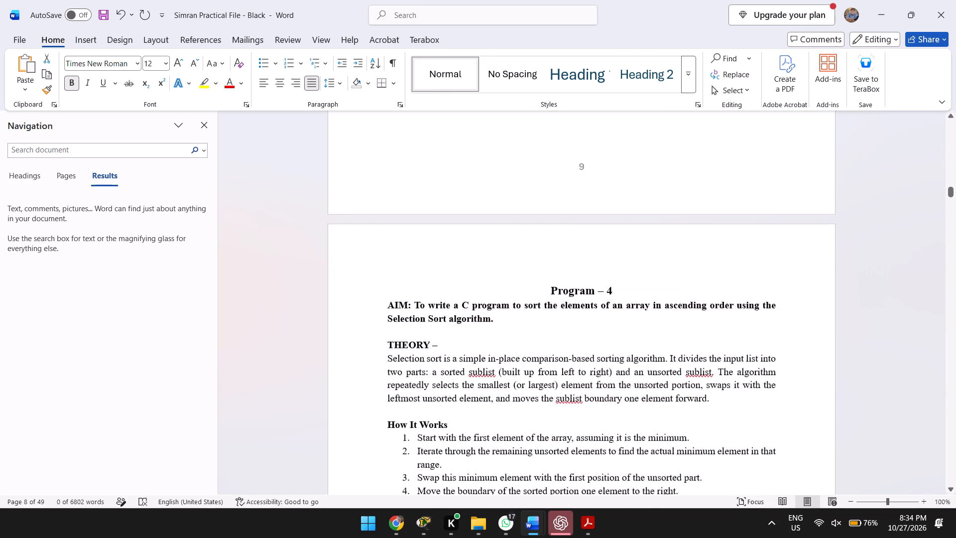
{"action": "scroll", "coordinate": [684, 352], "scroll_direction": "down", "scroll_amount": 7}
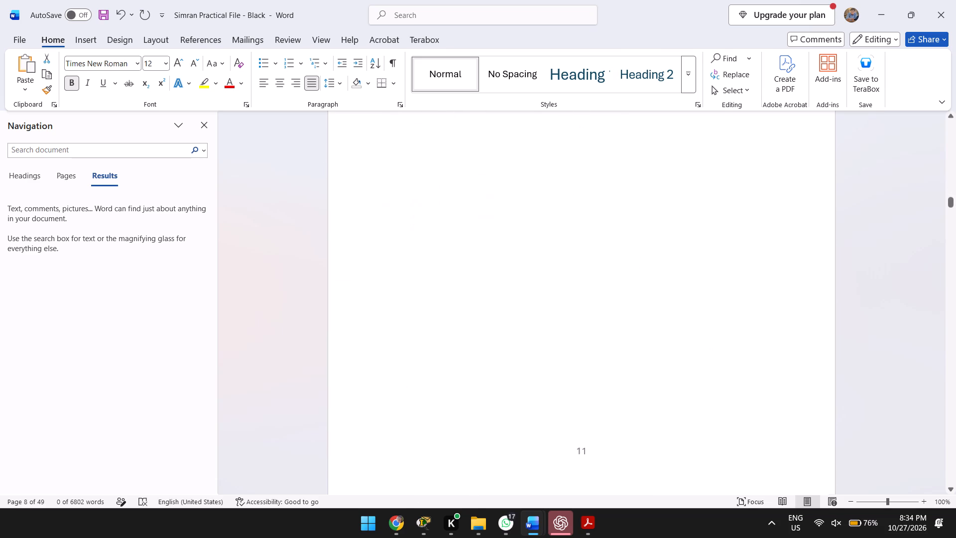
{"action": "scroll", "coordinate": [684, 352], "scroll_direction": "up", "scroll_amount": 13}
{"action": "scroll", "coordinate": [684, 352], "scroll_direction": "down", "scroll_amount": 1}
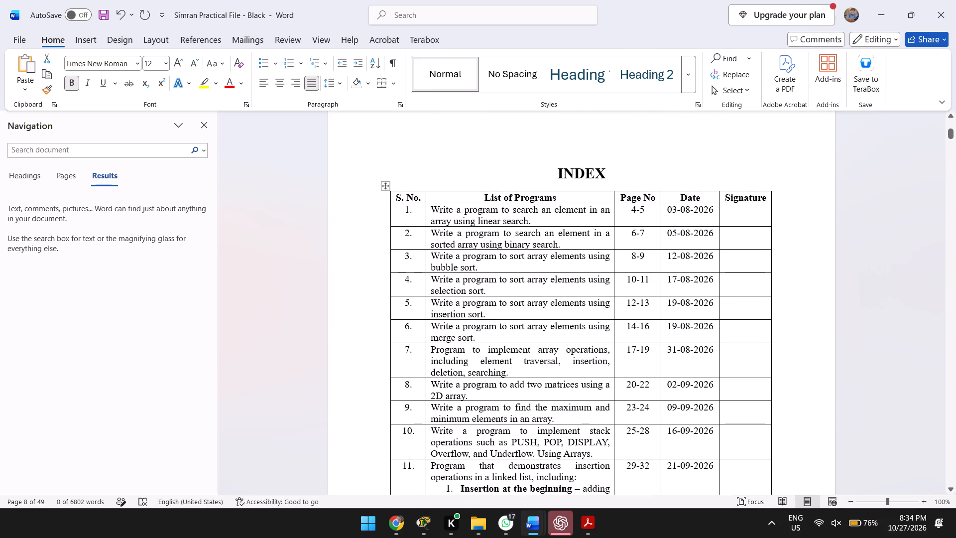
{"action": "scroll", "coordinate": [641, 306], "scroll_direction": "down", "scroll_amount": 2}
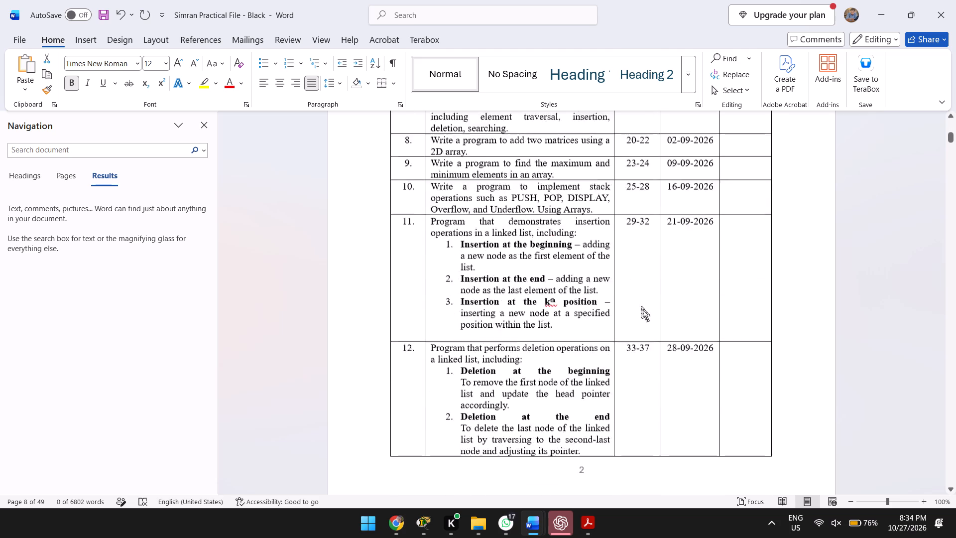
{"action": "scroll", "coordinate": [641, 306], "scroll_direction": "down", "scroll_amount": 2}
{"action": "scroll", "coordinate": [641, 306], "scroll_direction": "up", "scroll_amount": 2}
{"action": "scroll", "coordinate": [641, 306], "scroll_direction": "down", "scroll_amount": 4}
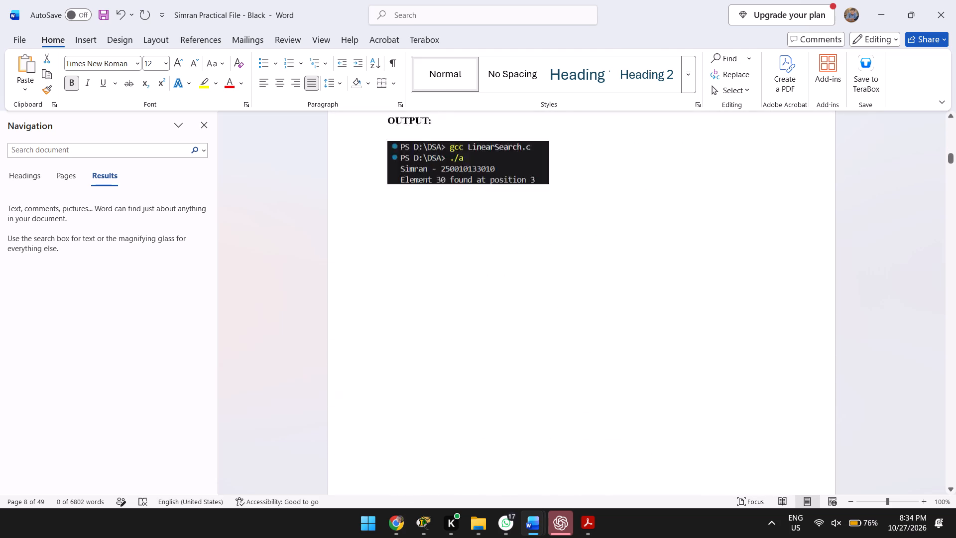
{"action": "scroll", "coordinate": [641, 306], "scroll_direction": "down", "scroll_amount": 7}
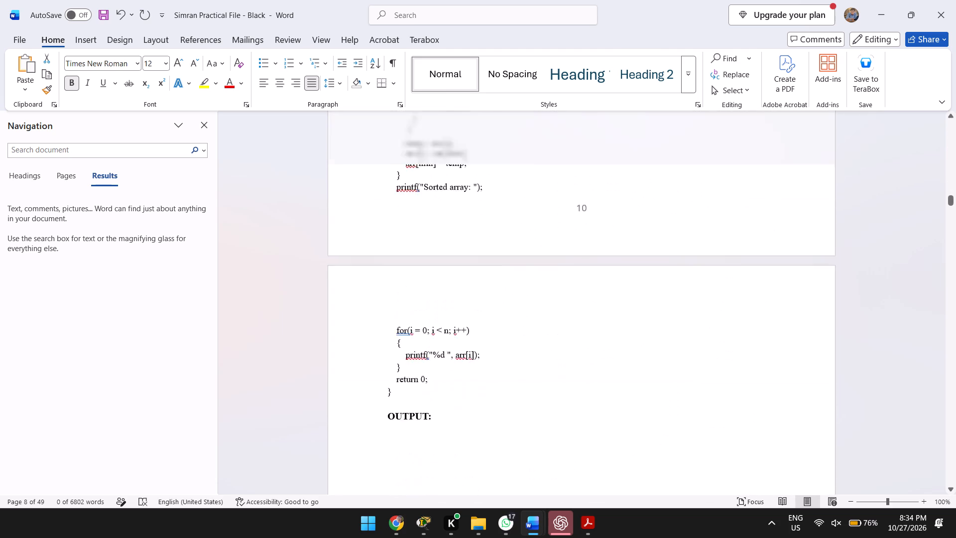
{"action": "scroll", "coordinate": [641, 306], "scroll_direction": "down", "scroll_amount": 6}
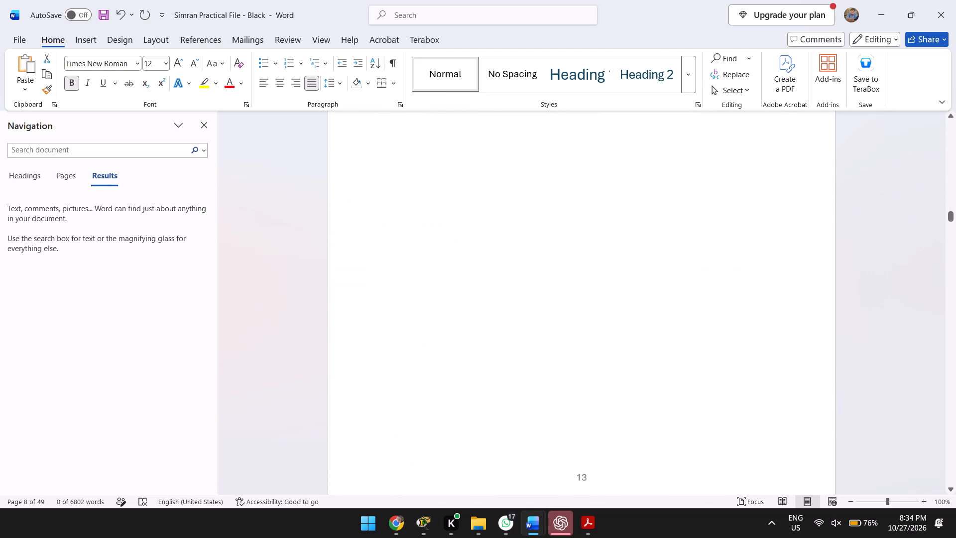
{"action": "scroll", "coordinate": [641, 306], "scroll_direction": "down", "scroll_amount": 4}
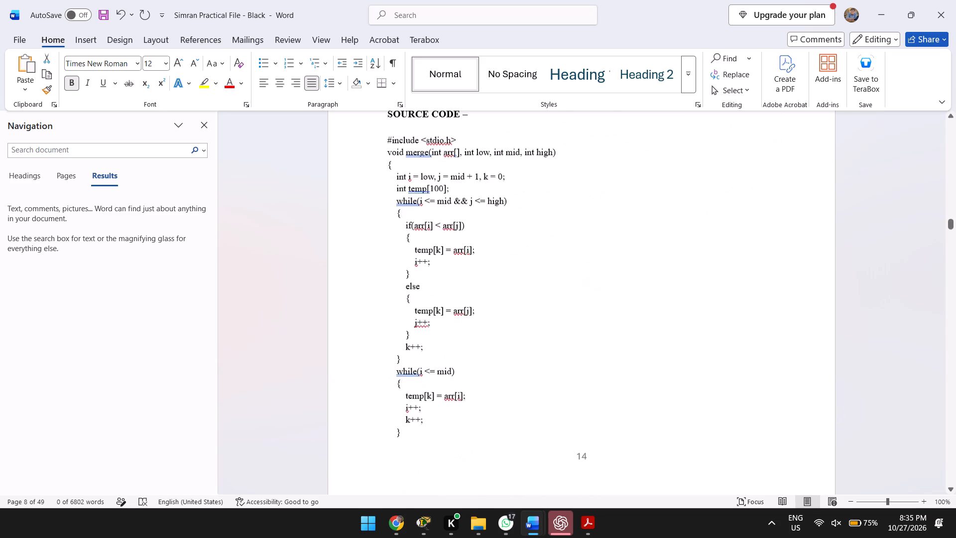
{"action": "scroll", "coordinate": [638, 323], "scroll_direction": "down", "scroll_amount": 6}
{"action": "scroll", "coordinate": [638, 323], "scroll_direction": "up", "scroll_amount": 2}
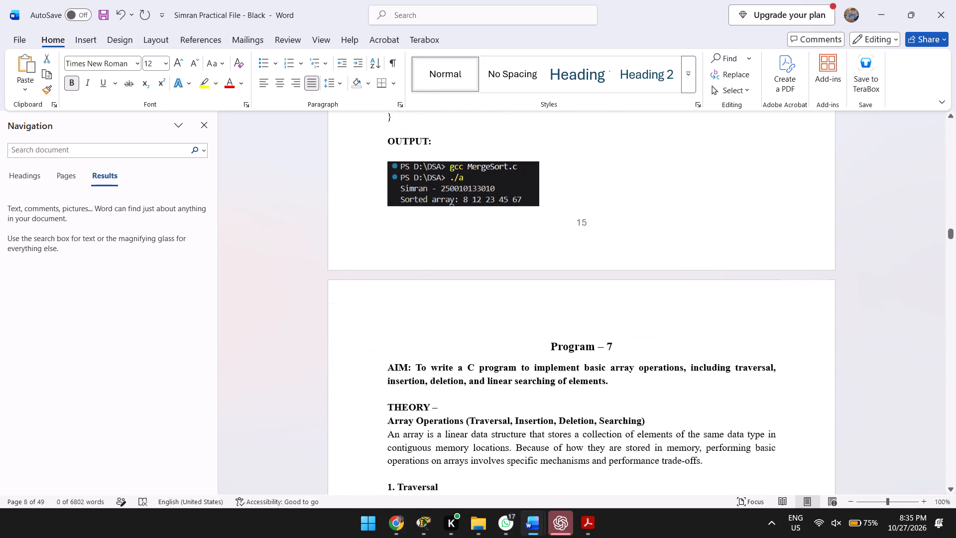
In the INDEX table, set the page range of program 6, merge sort, to 14-15.
{"action": "scroll", "coordinate": [638, 323], "scroll_direction": "up", "scroll_amount": 9}
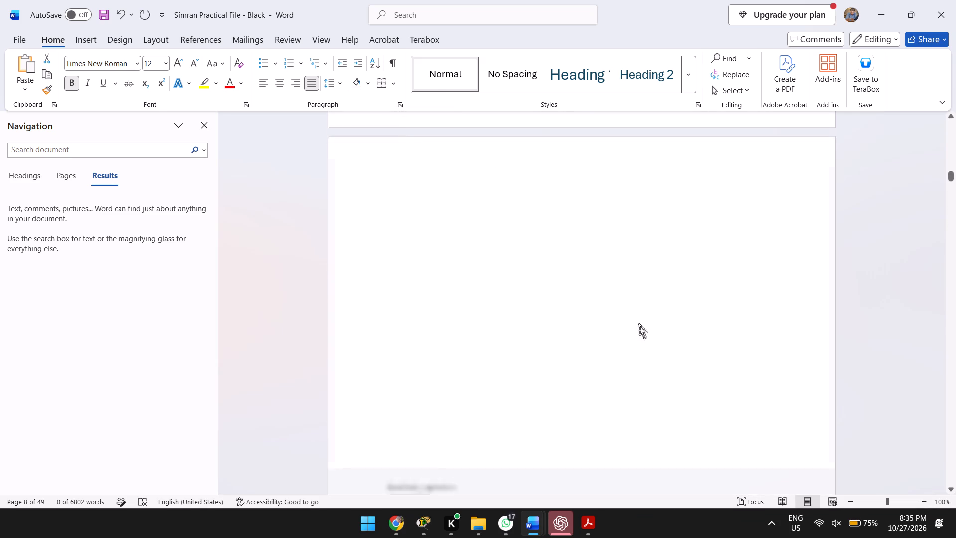
{"action": "scroll", "coordinate": [638, 323], "scroll_direction": "up", "scroll_amount": 5}
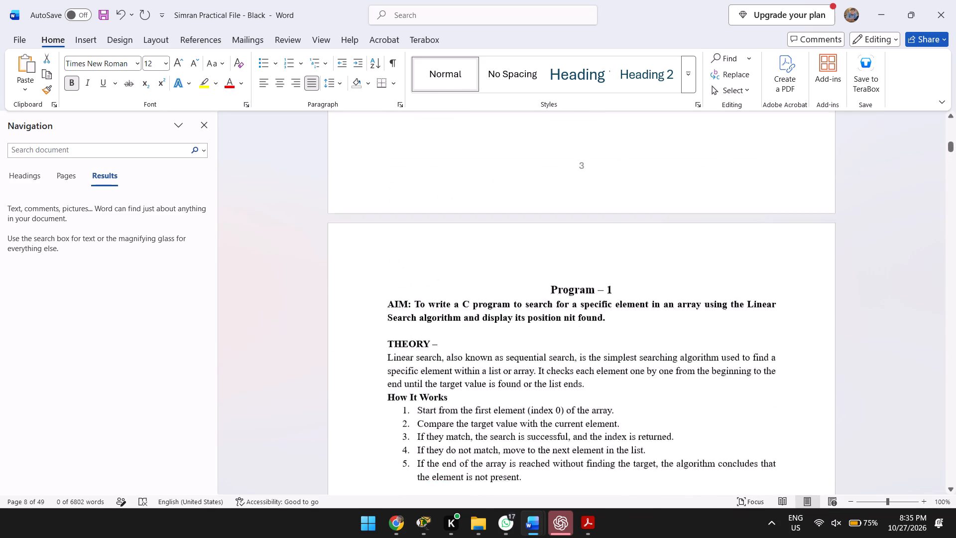
{"action": "scroll", "coordinate": [638, 323], "scroll_direction": "up", "scroll_amount": 5}
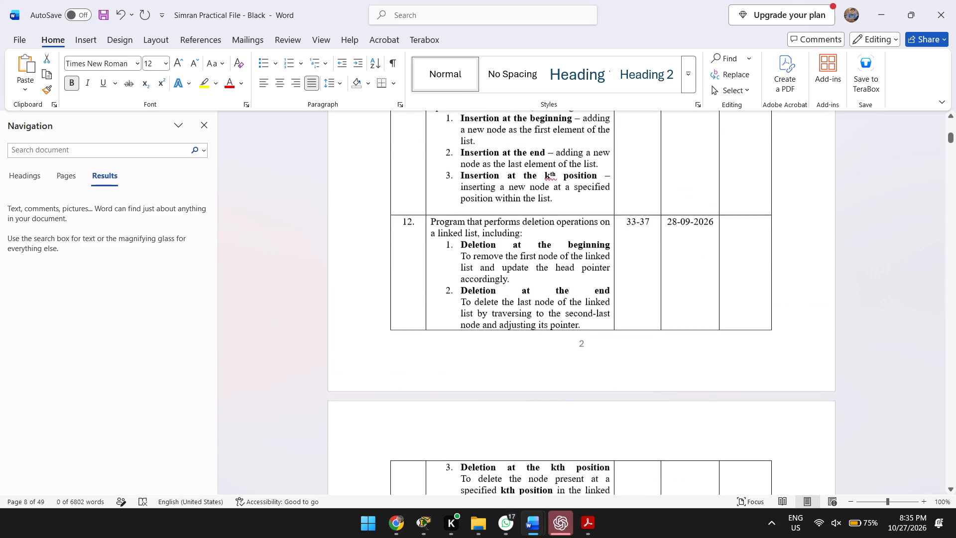
{"action": "scroll", "coordinate": [638, 323], "scroll_direction": "up", "scroll_amount": 3}
{"action": "left_click", "coordinate": [651, 198]}
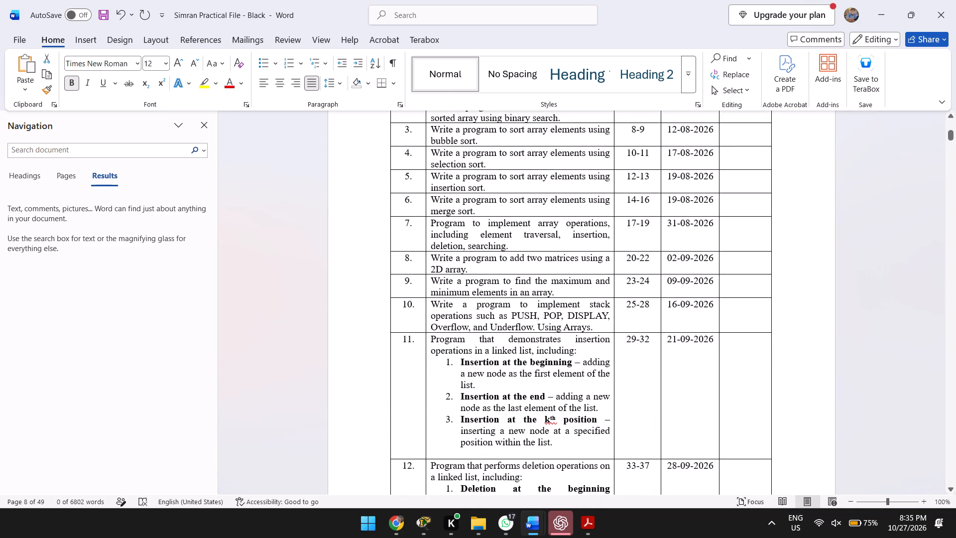
{"action": "key", "text": "BackSpace"}
{"action": "key", "text": "5"}
Set the INDEX page range of program 7, array operations, to 16-18.
{"action": "key", "text": "Down"}
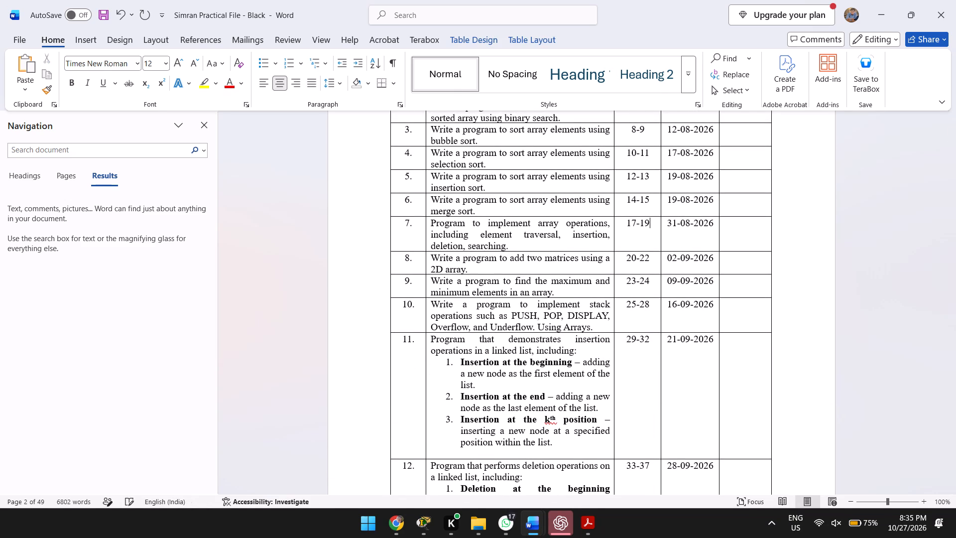
{"action": "key", "text": "BackSpace"}
{"action": "key", "text": "BackSpace"}
{"action": "key", "text": "BackSpace"}
{"action": "key", "text": "BackSpace"}
{"action": "key", "text": "BackSpace"}
{"action": "type", "text": "16-18"}
Set the INDEX page range of program 8, adding two matrices, to 19-21.
{"action": "key", "text": "Down"}
{"action": "key", "text": "BackSpace"}
{"action": "key", "text": "BackSpace"}
{"action": "key", "text": "BackSpace"}
{"action": "key", "text": "BackSpace"}
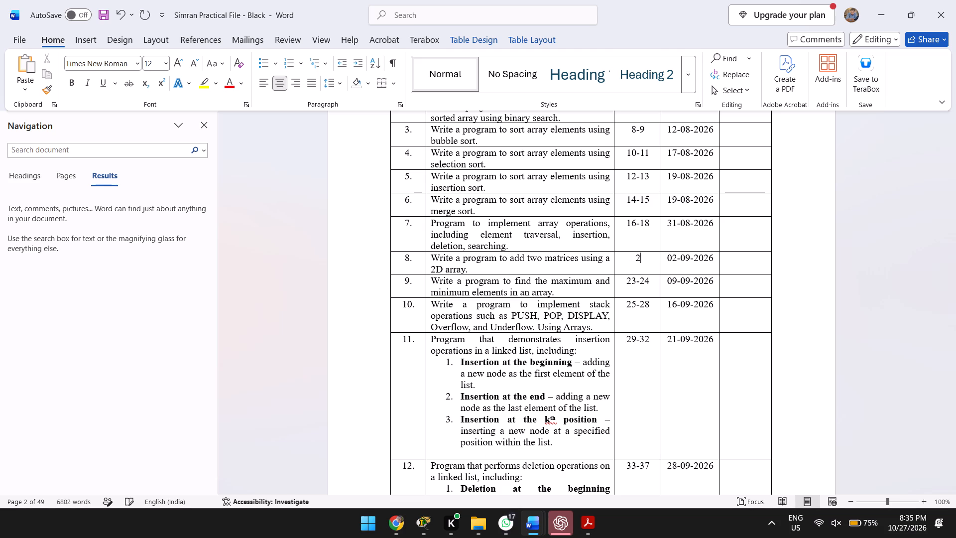
{"action": "key", "text": "BackSpace"}
{"action": "type", "text": "189-"}
{"action": "key", "text": "BackSpace"}
{"action": "key", "text": "BackSpace"}
{"action": "key", "text": "BackSpace"}
{"action": "type", "text": "9-21"}
Set the INDEX page range of program 9, maximum and minimum elements, to 22-23.
{"action": "key", "text": "Down"}
{"action": "key", "text": "BackSpace"}
{"action": "key", "text": "BackSpace"}
{"action": "key", "text": "BackSpace"}
{"action": "key", "text": "BackSpace"}
{"action": "key", "text": "BackSpace"}
{"action": "type", "text": "22-23"}
{"action": "key", "text": "Right"}
{"action": "key", "text": "Left"}
Set the INDEX page range of program 10, stack operations using arrays, to 24-27.
{"action": "key", "text": "Down"}
{"action": "key", "text": "BackSpace"}
{"action": "key", "text": "BackSpace"}
{"action": "key", "text": "BackSpace"}
{"action": "key", "text": "BackSpace"}
{"action": "key", "text": "BackSpace"}
{"action": "type", "text": "24-27"}
Set the INDEX page range of program 11, linked list insertion, to 28-31.
{"action": "key", "text": "Down"}
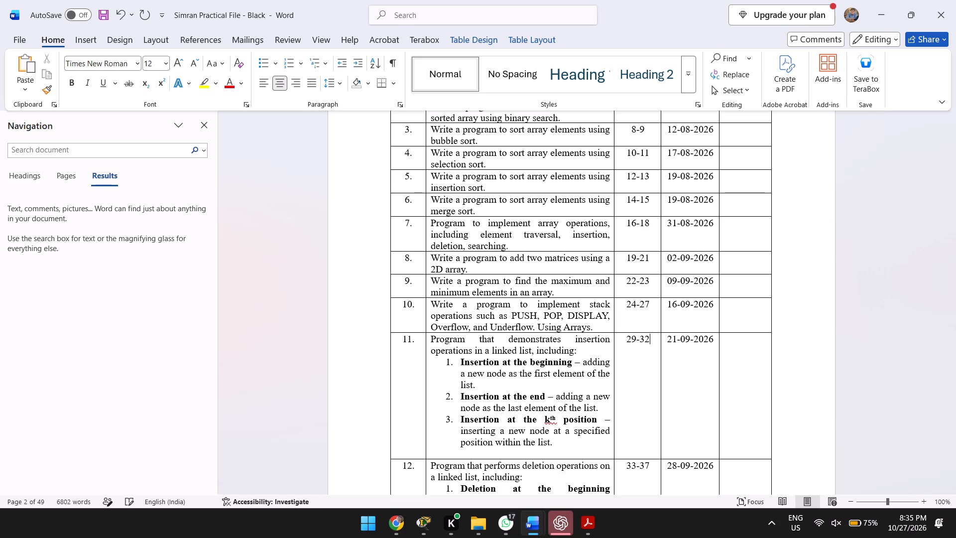
{"action": "key", "text": "BackSpace"}
{"action": "key", "text": "BackSpace"}
{"action": "key", "text": "BackSpace"}
{"action": "key", "text": "BackSpace"}
{"action": "key", "text": "BackSpace"}
{"action": "type", "text": "28-31"}
Set the INDEX page range of program 12, linked list deletion, to 32-36.
{"action": "scroll", "coordinate": [651, 198], "scroll_direction": "down", "scroll_amount": 1}
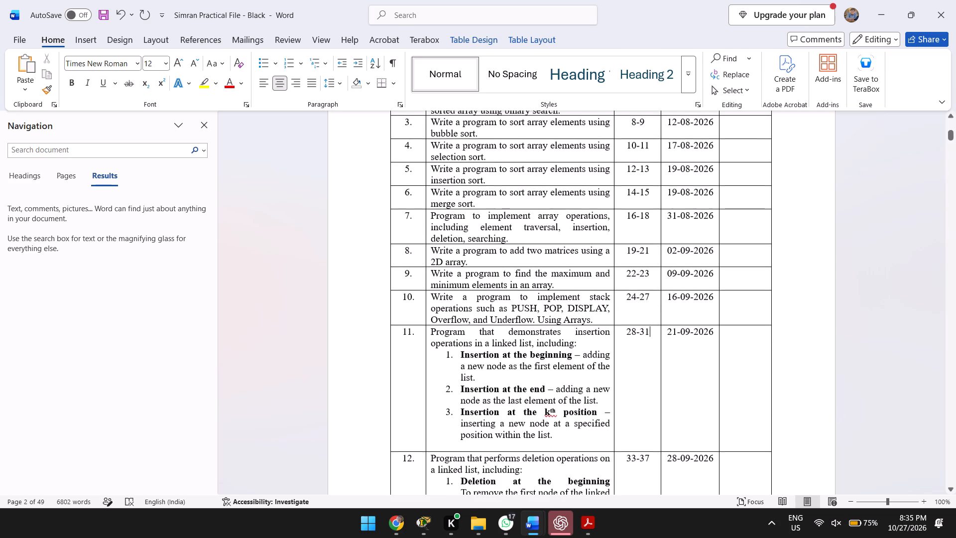
{"action": "key", "text": "Down"}
{"action": "scroll", "coordinate": [651, 198], "scroll_direction": "down", "scroll_amount": 1}
{"action": "key", "text": "BackSpace"}
{"action": "key", "text": "BackSpace"}
{"action": "key", "text": "BackSpace"}
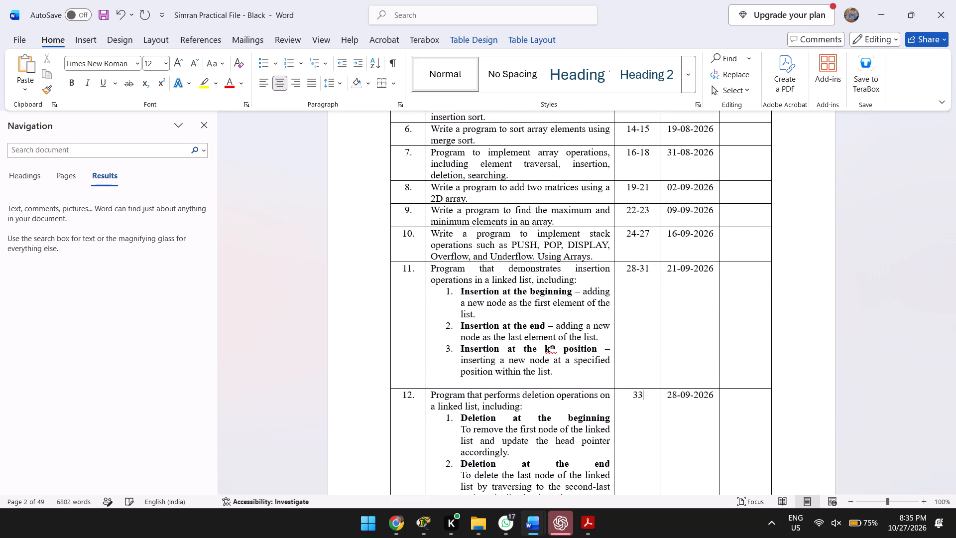
{"action": "key", "text": "BackSpace"}
{"action": "key", "text": "BackSpace"}
{"action": "type", "text": "32-36"}
Set the INDEX page range of program 13, stack operations using a linked list, to 37-40.
{"action": "scroll", "coordinate": [651, 198], "scroll_direction": "down", "scroll_amount": 1}
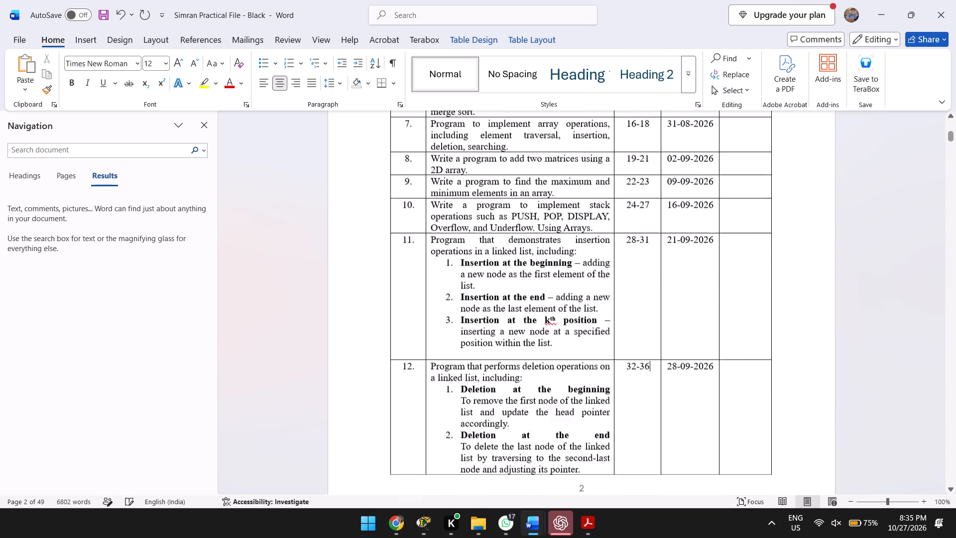
{"action": "scroll", "coordinate": [651, 198], "scroll_direction": "down", "scroll_amount": 2}
{"action": "key", "text": "Down"}
{"action": "key", "text": "Down"}
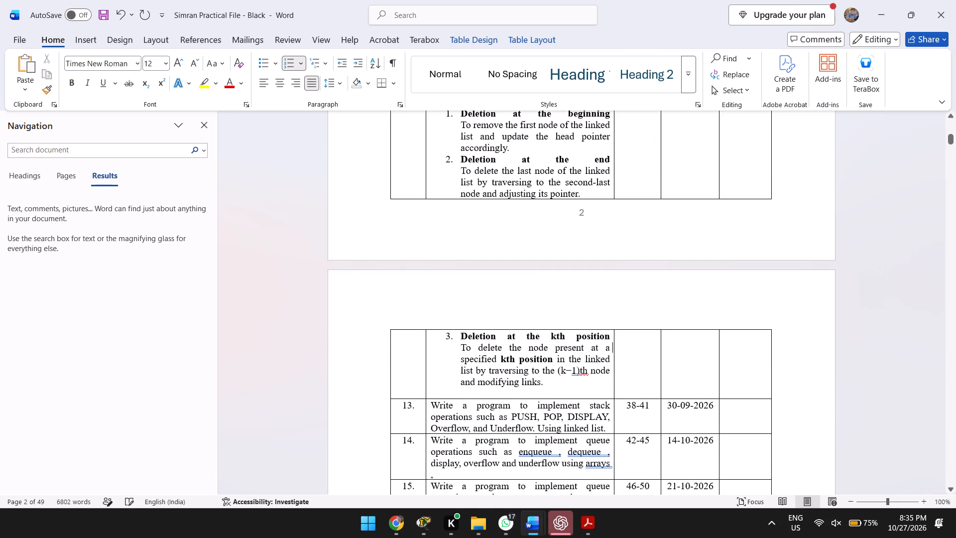
{"action": "key", "text": "Down"}
{"action": "key", "text": "Right"}
{"action": "key", "text": "Right"}
{"action": "scroll", "coordinate": [612, 421], "scroll_direction": "up", "scroll_amount": 1}
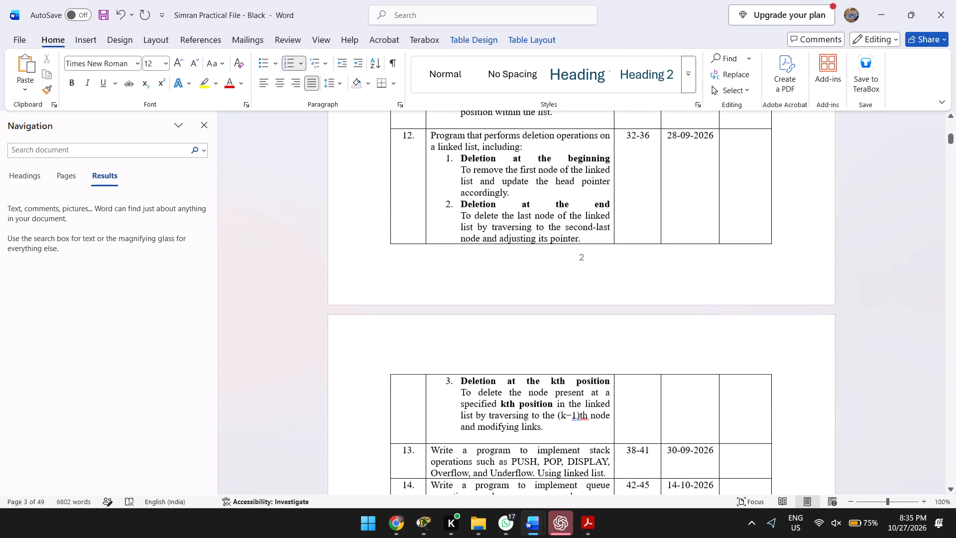
{"action": "left_click", "coordinate": [655, 434]}
{"action": "key", "text": "BackSpace"}
{"action": "key", "text": "BackSpace"}
{"action": "key", "text": "BackSpace"}
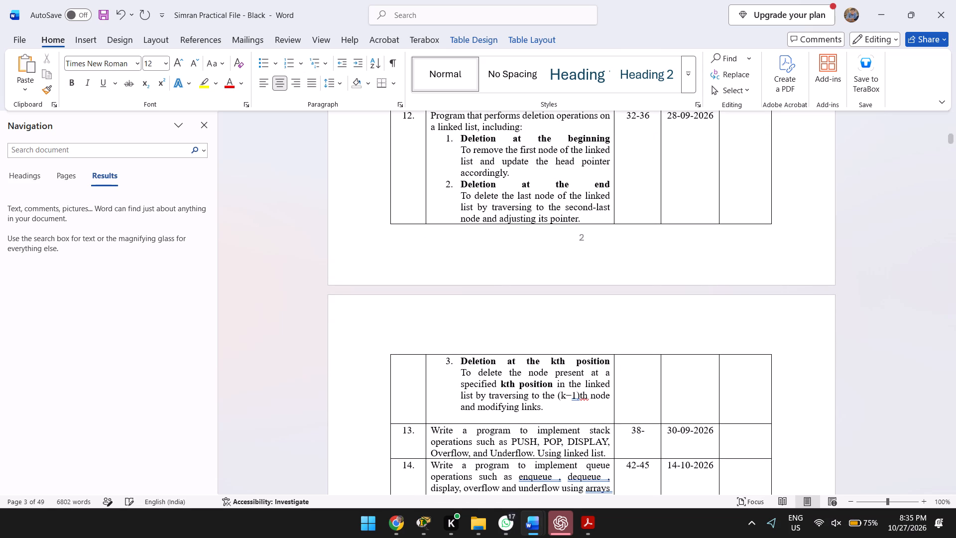
{"action": "key", "text": "BackSpace"}
{"action": "key", "text": "BackSpace"}
{"action": "type", "text": "37-40"}
Set the INDEX page range of program 14, queue operations using arrays, to 41-44.
{"action": "scroll", "coordinate": [655, 434], "scroll_direction": "down", "scroll_amount": 1}
{"action": "key", "text": "Down"}
{"action": "key", "text": "BackSpace"}
{"action": "key", "text": "BackSpace"}
{"action": "key", "text": "BackSpace"}
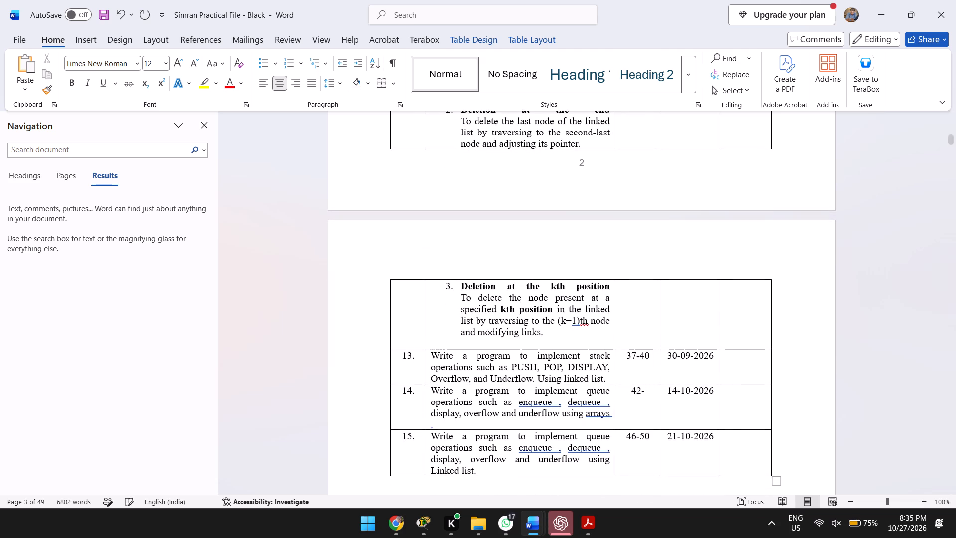
{"action": "key", "text": "BackSpace"}
{"action": "key", "text": "BackSpace"}
{"action": "type", "text": "41-44"}
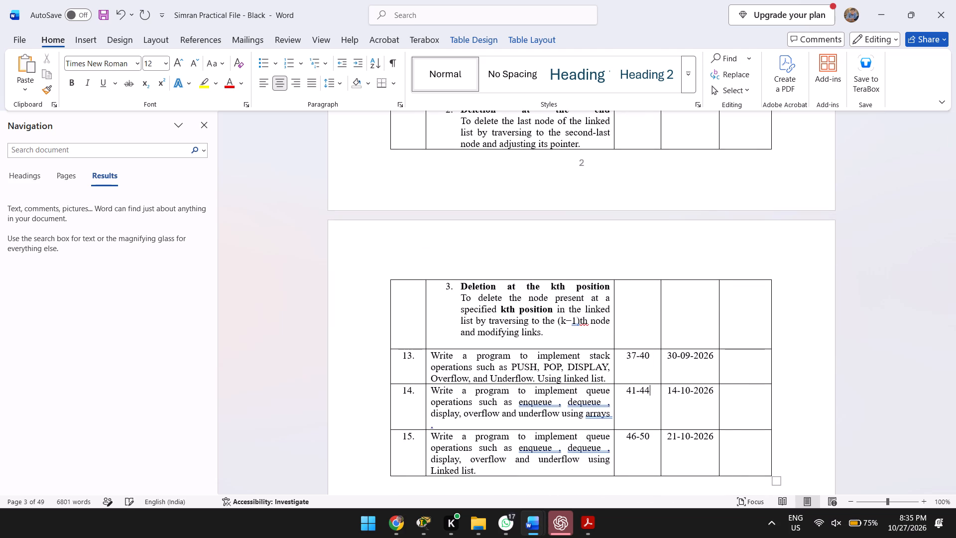
Set the INDEX page range of program 15, queue operations using a linked list, to 45-49.
{"action": "key", "text": "Down"}
{"action": "key", "text": "BackSpace"}
{"action": "key", "text": "BackSpace"}
{"action": "key", "text": "BackSpace"}
{"action": "key", "text": "BackSpace"}
{"action": "key", "text": "BackSpace"}
{"action": "type", "text": "45-49"}
{"action": "scroll", "coordinate": [683, 439], "scroll_direction": "down", "scroll_amount": 1}
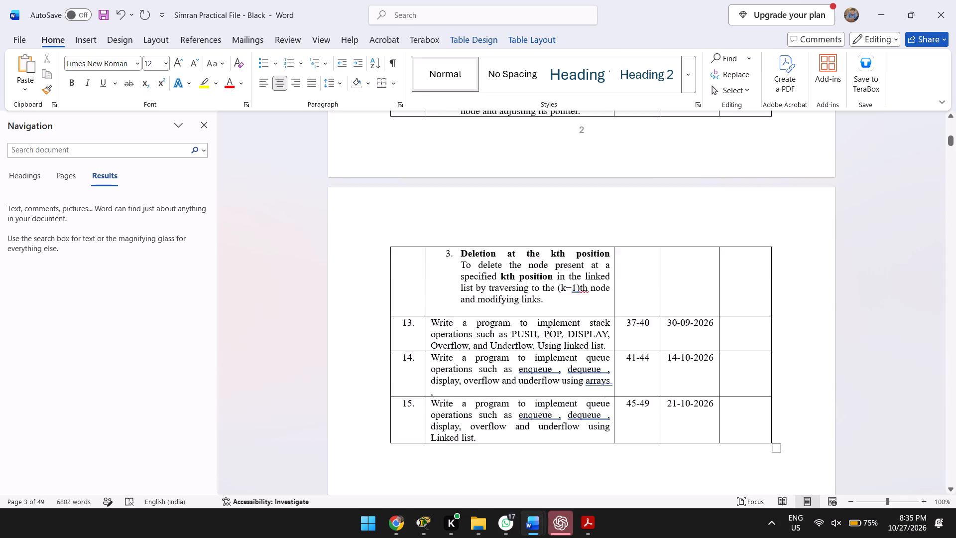
Check over the INDEX table and cover page, and save the practical file document.
{"action": "scroll", "coordinate": [683, 439], "scroll_direction": "down", "scroll_amount": 2}
{"action": "scroll", "coordinate": [683, 439], "scroll_direction": "up", "scroll_amount": 4}
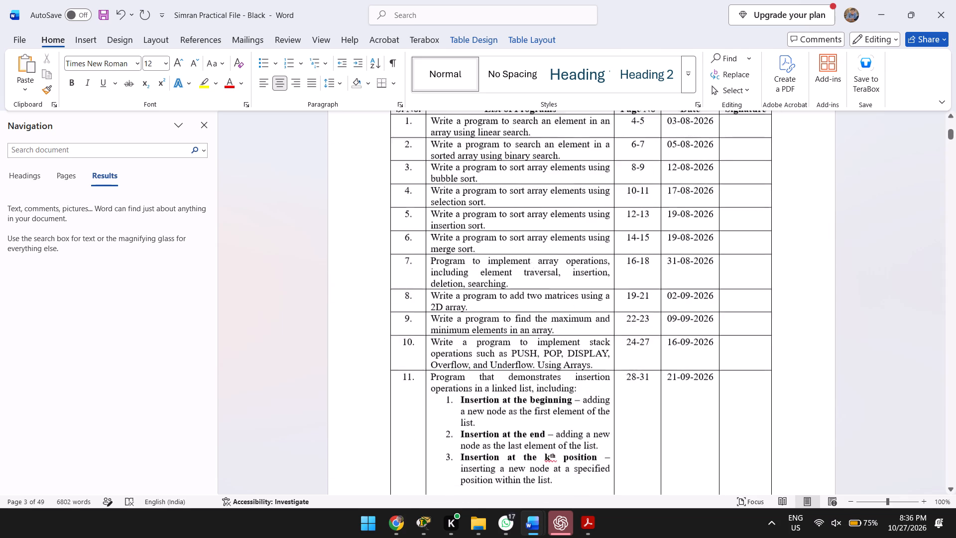
{"action": "scroll", "coordinate": [683, 439], "scroll_direction": "up", "scroll_amount": 2}
{"action": "scroll", "coordinate": [683, 439], "scroll_direction": "down", "scroll_amount": 1}
{"action": "scroll", "coordinate": [683, 439], "scroll_direction": "up", "scroll_amount": 3}
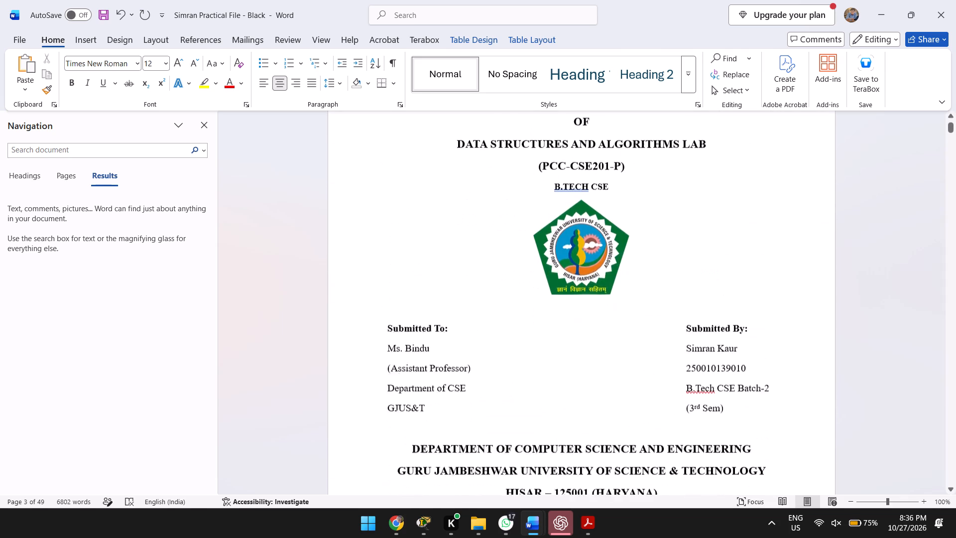
{"action": "key", "text": "ctrl+s"}
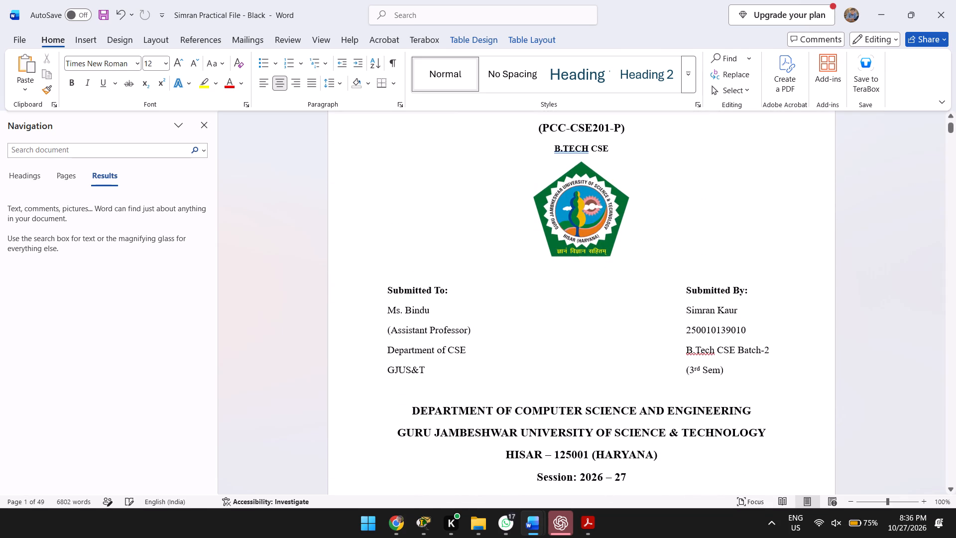
{"action": "key", "text": "ctrl+s"}
{"action": "key", "text": "ctrl+s"}
{"action": "key", "text": "ctrl+s"}
Save a copy in the Downloads folder as a PDF, removing "- Black" from the file name.
{"action": "left_click", "coordinate": [24, 46]}
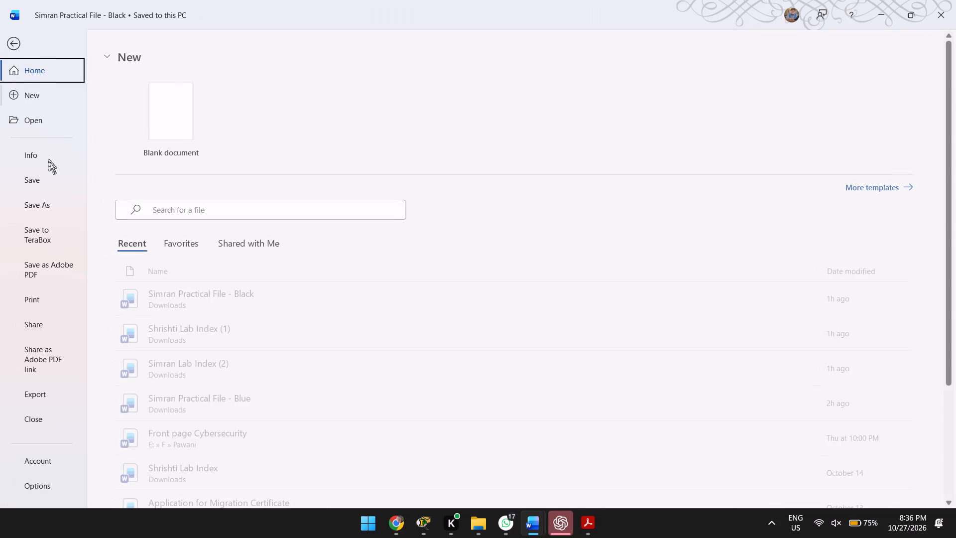
{"action": "left_click", "coordinate": [47, 208]}
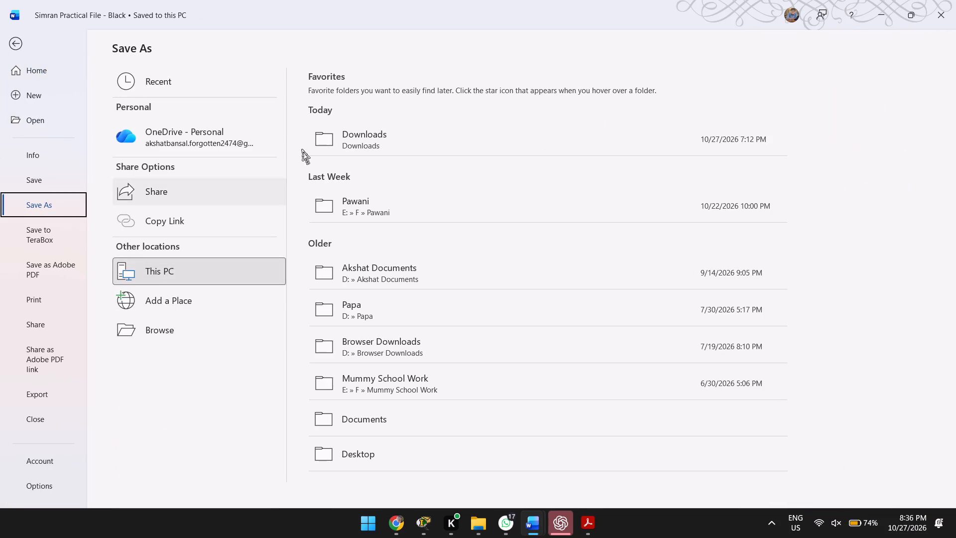
{"action": "left_click", "coordinate": [331, 139]}
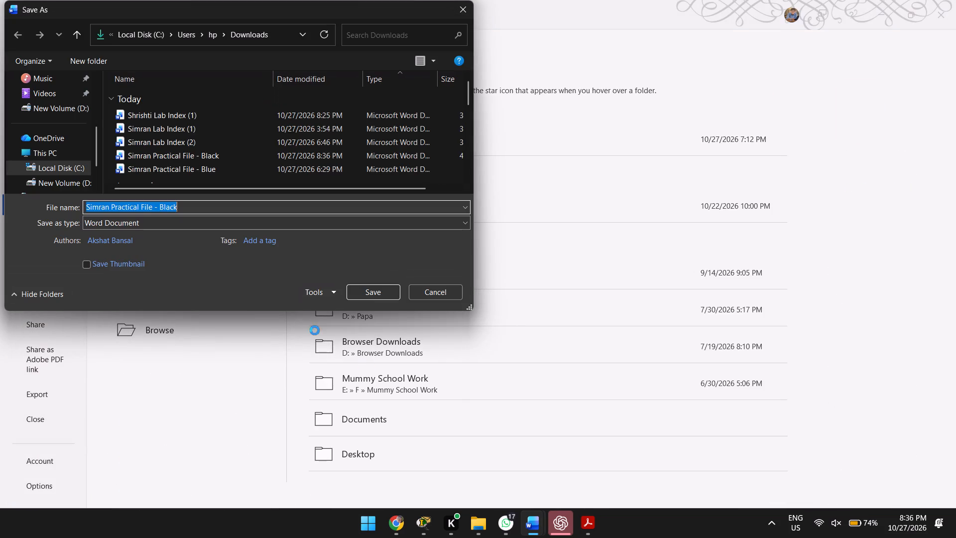
{"action": "left_click", "coordinate": [329, 225]}
{"action": "left_click", "coordinate": [293, 295]}
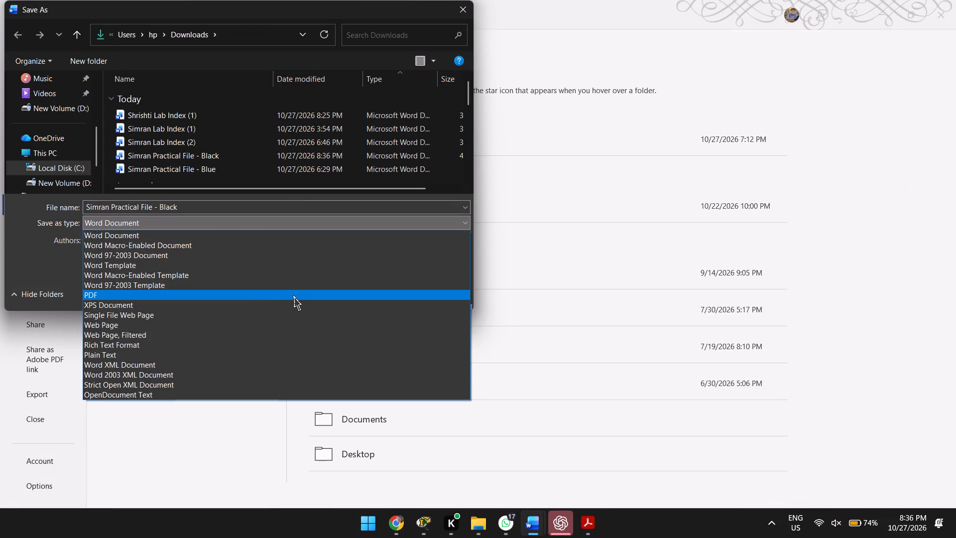
{"action": "left_click", "coordinate": [252, 200]}
{"action": "left_click", "coordinate": [252, 203]}
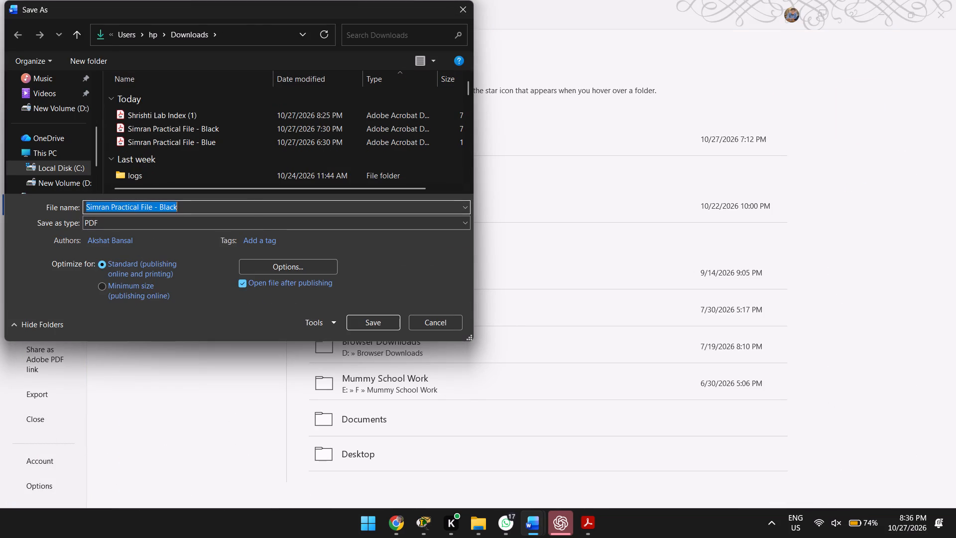
{"action": "left_click", "coordinate": [262, 205]}
{"action": "key", "text": "ctrl+BackSpace"}
{"action": "key", "text": "BackSpace"}
{"action": "key", "text": "BackSpace"}
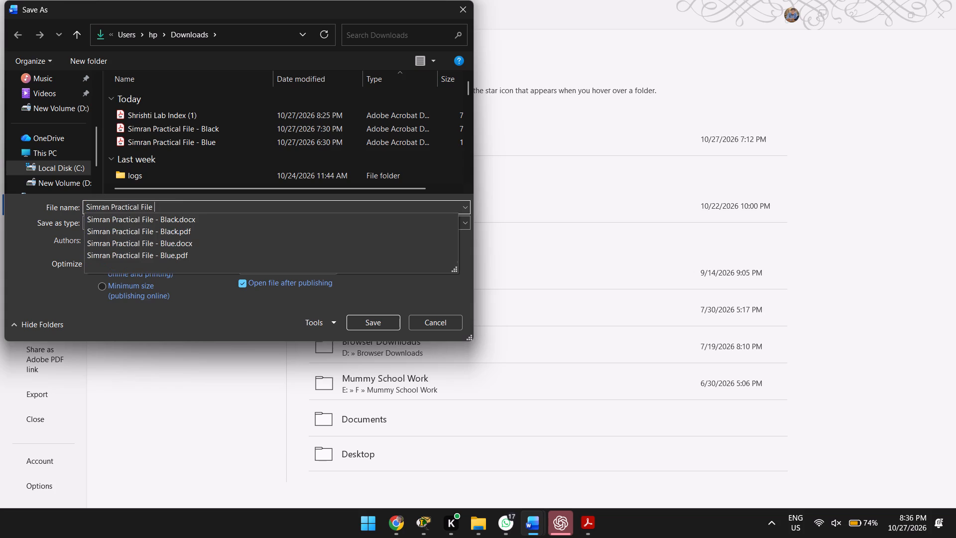
Complete the PDF export to the Downloads folder under the file name "Simran Practical File".
{"action": "key", "text": "BackSpace"}
{"action": "left_click", "coordinate": [361, 325]}
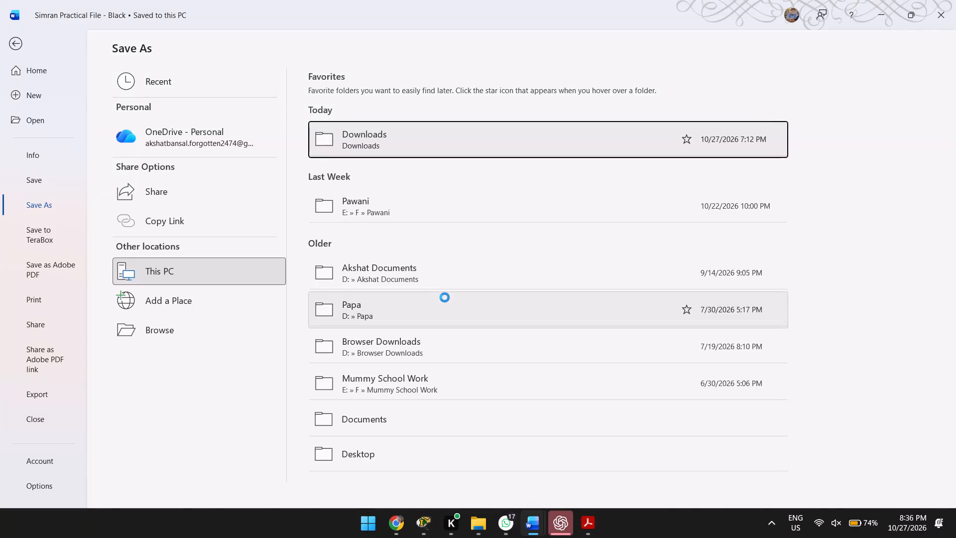
Switch back to Word and save the document in Downloads as a Word Document named "Simran Practical File", without "- Black".
{"action": "key", "text": "alt+Tab"}
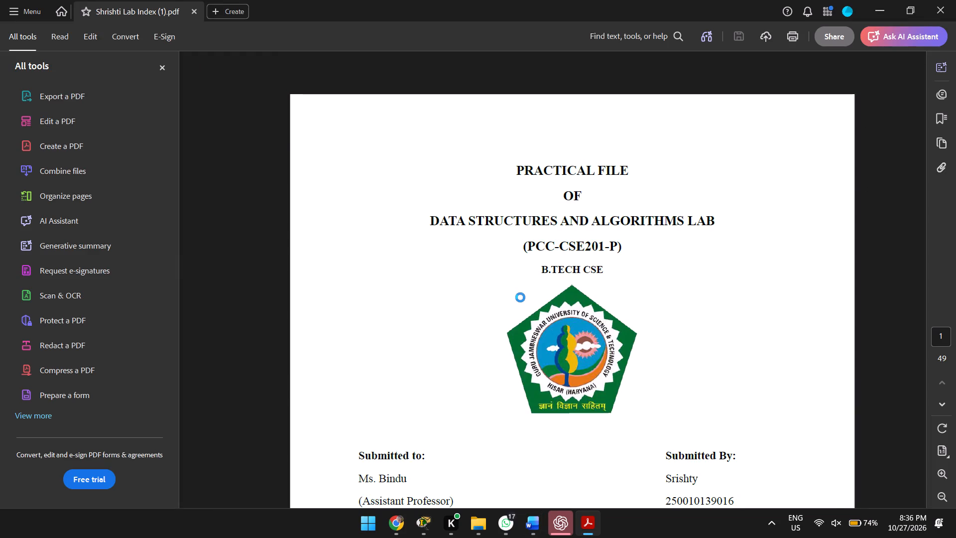
{"action": "left_click", "coordinate": [18, 36]}
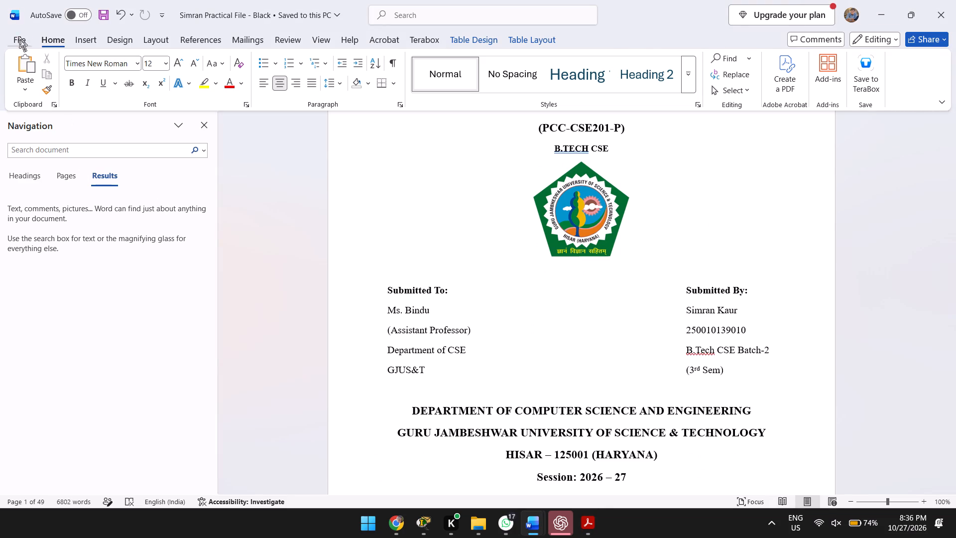
{"action": "left_click", "coordinate": [43, 212]}
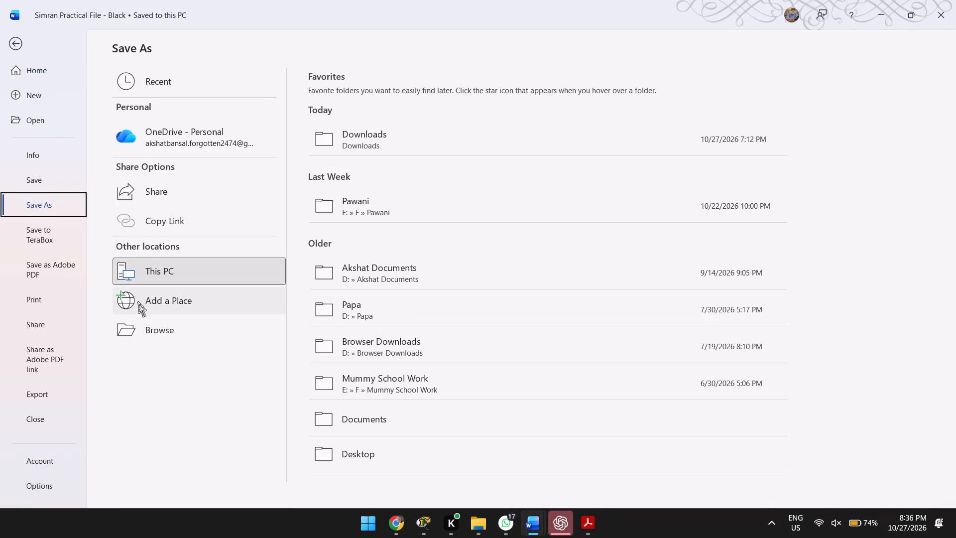
{"action": "left_click", "coordinate": [142, 321]}
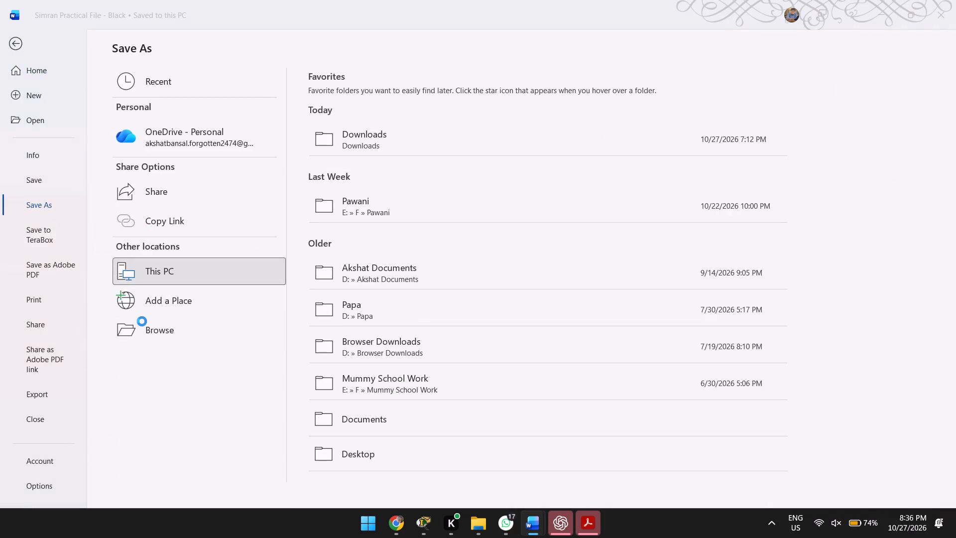
{"action": "key", "text": "Right"}
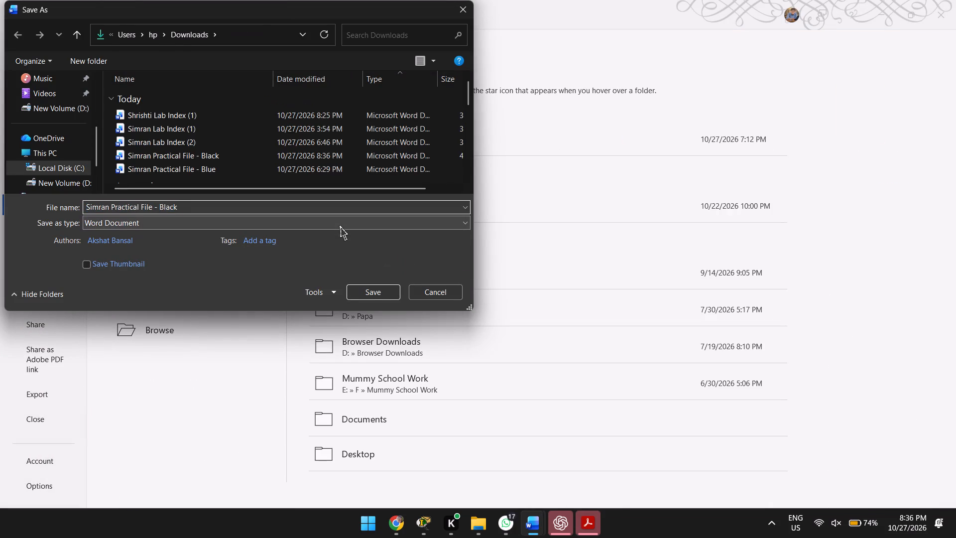
{"action": "key", "text": "ctrl+BackSpace"}
{"action": "key", "text": "BackSpace"}
{"action": "key", "text": "BackSpace"}
{"action": "key", "text": "BackSpace"}
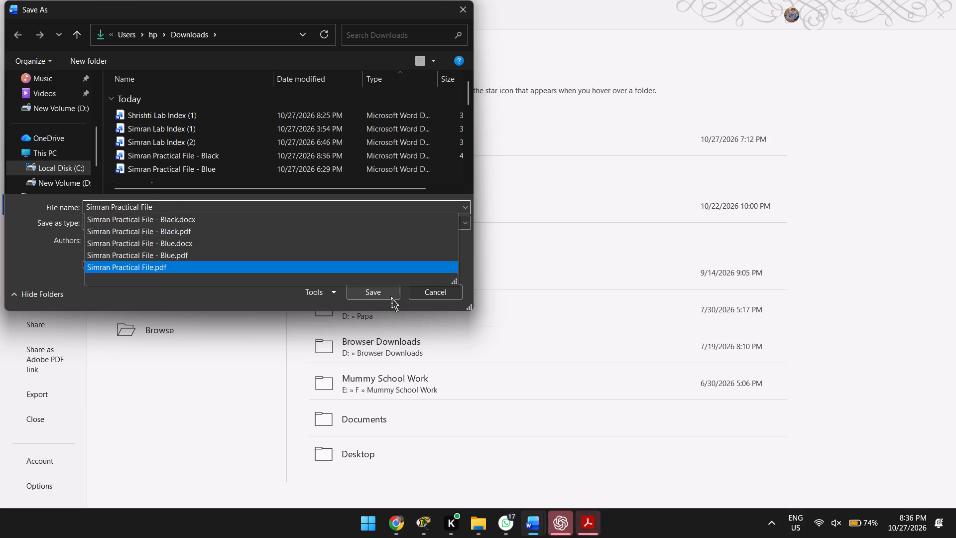
{"action": "left_click", "coordinate": [385, 296]}
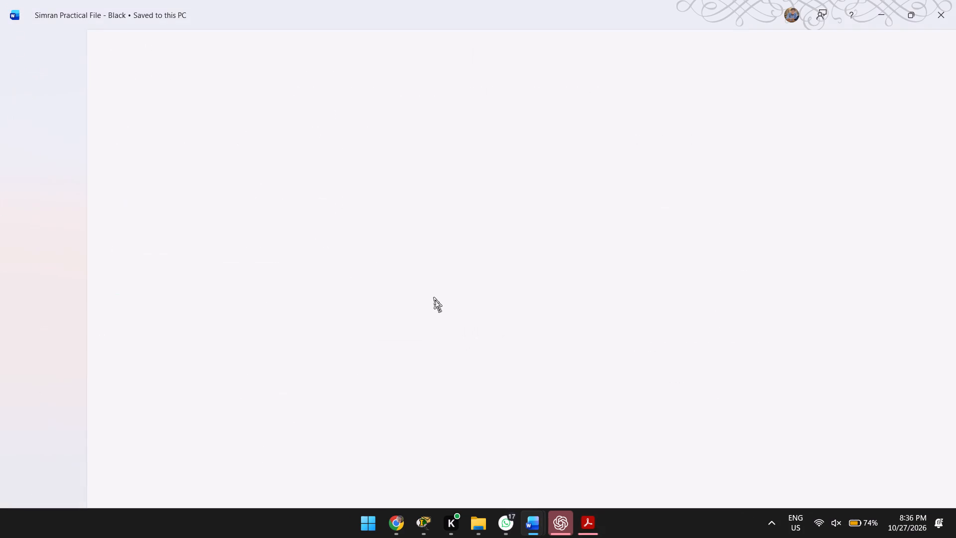
{"action": "scroll", "coordinate": [433, 297], "scroll_direction": "down", "scroll_amount": 1}
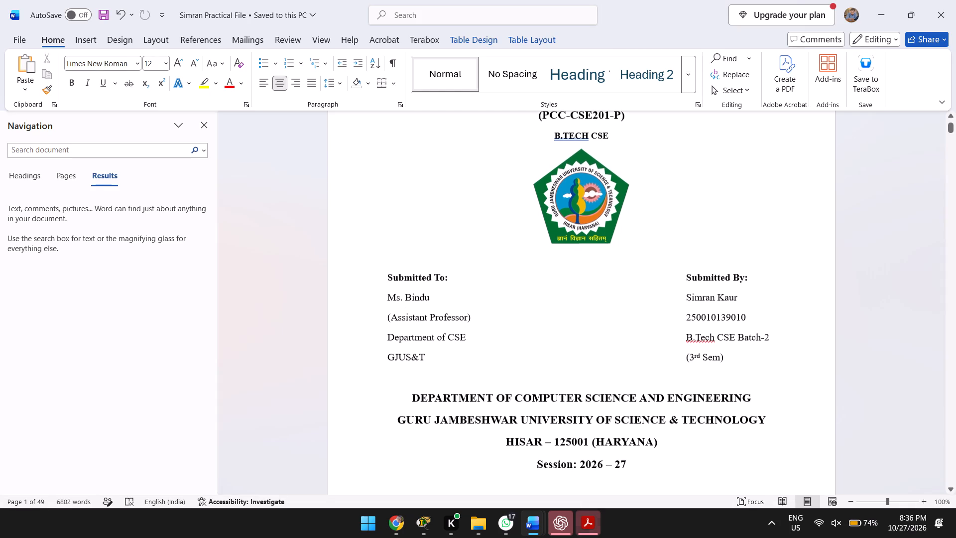